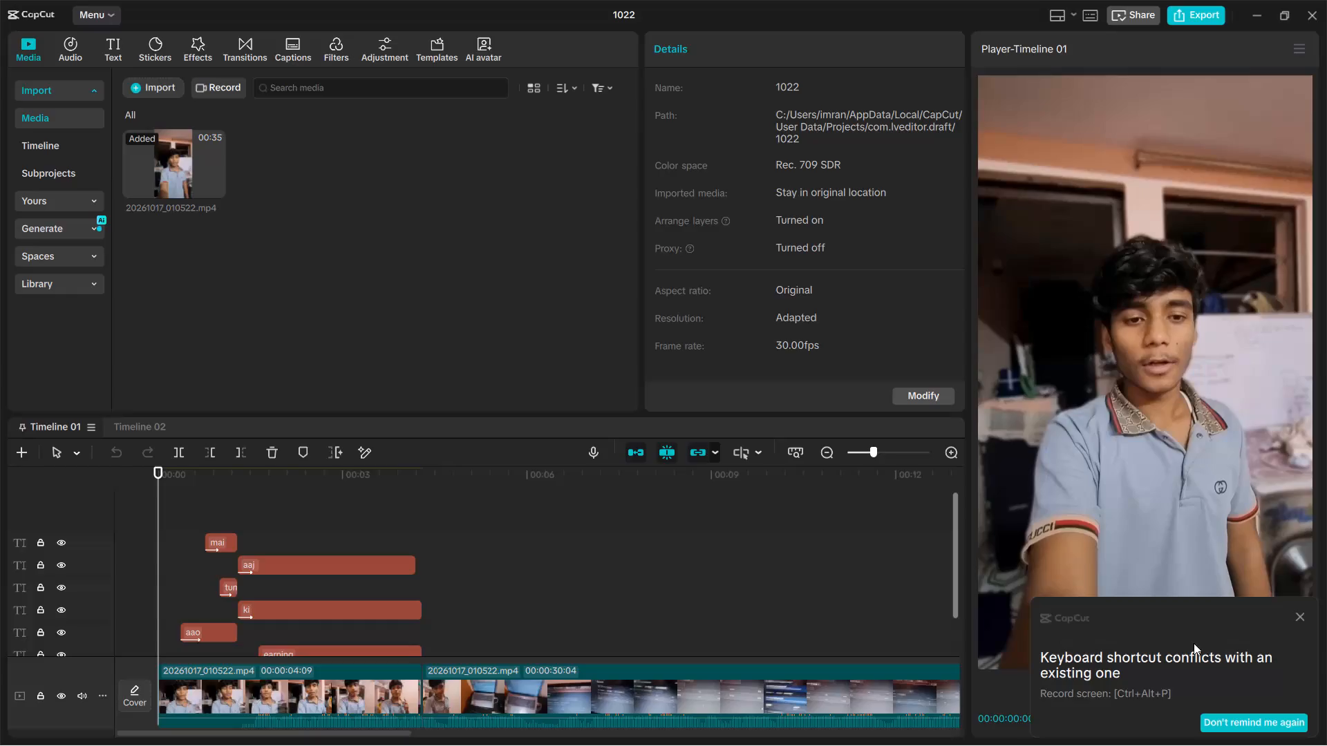
Dismiss the shortcut-conflict notice and move the floating EditPilot button to the header above the video preview.
{"action": "left_click", "coordinate": [1303, 615]}
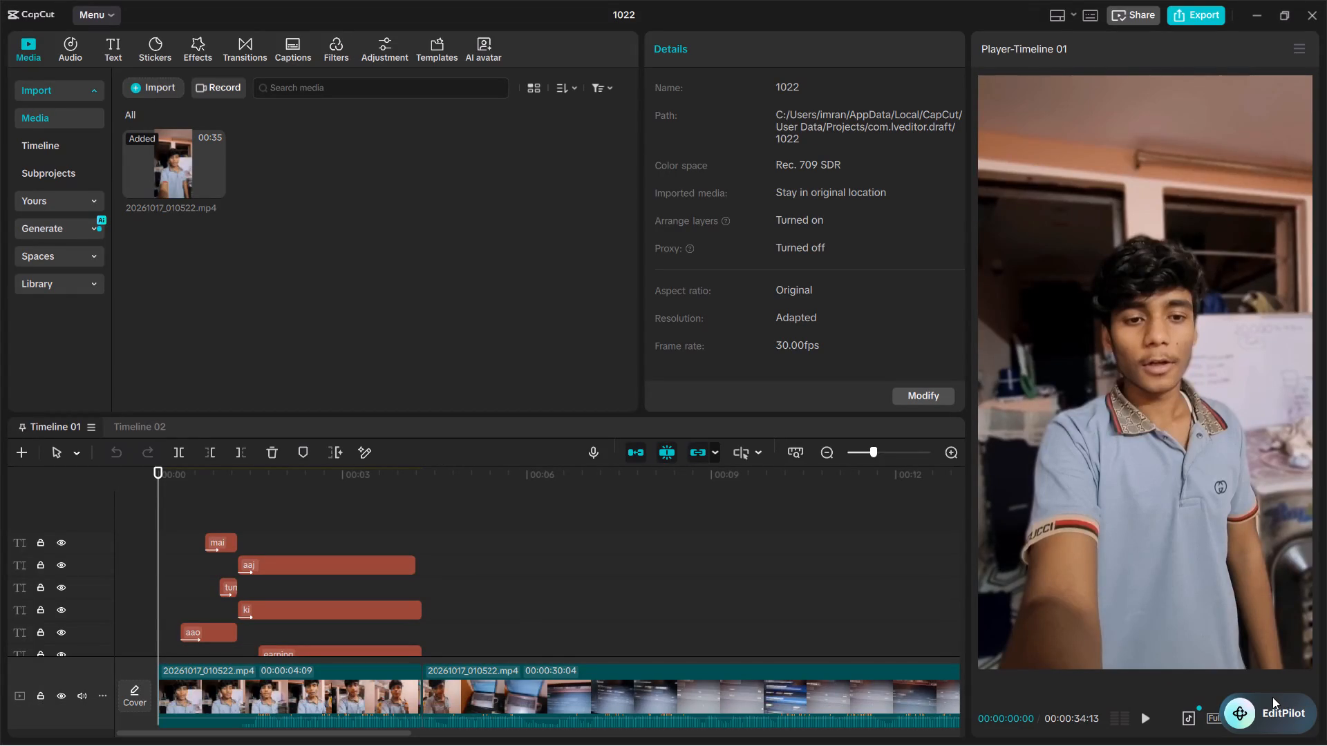
{"action": "left_click_drag", "start_coordinate": [1266, 712], "coordinate": [1019, 54]}
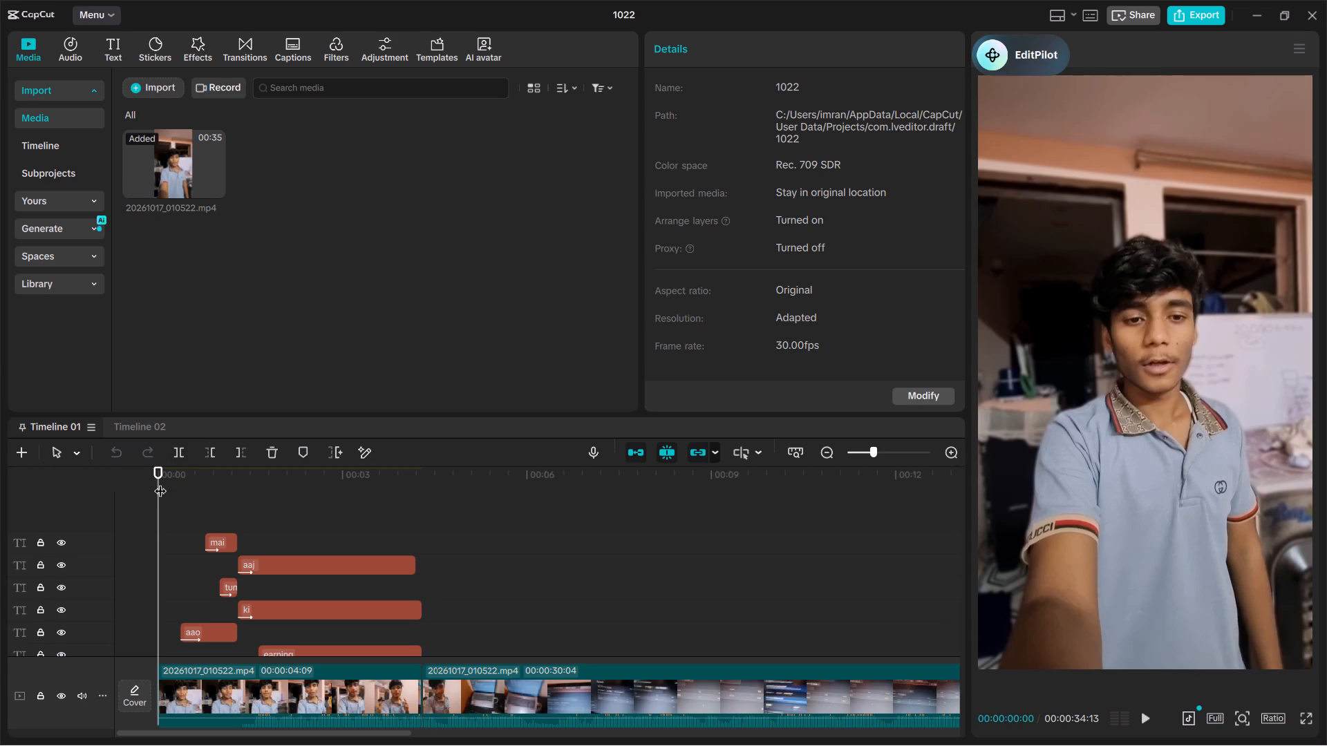
Play the opening second of the timeline from the start to review the timing and placement of the animated words.
{"action": "left_click_drag", "start_coordinate": [160, 482], "coordinate": [73, 501]}
{"action": "key", "text": "space"}
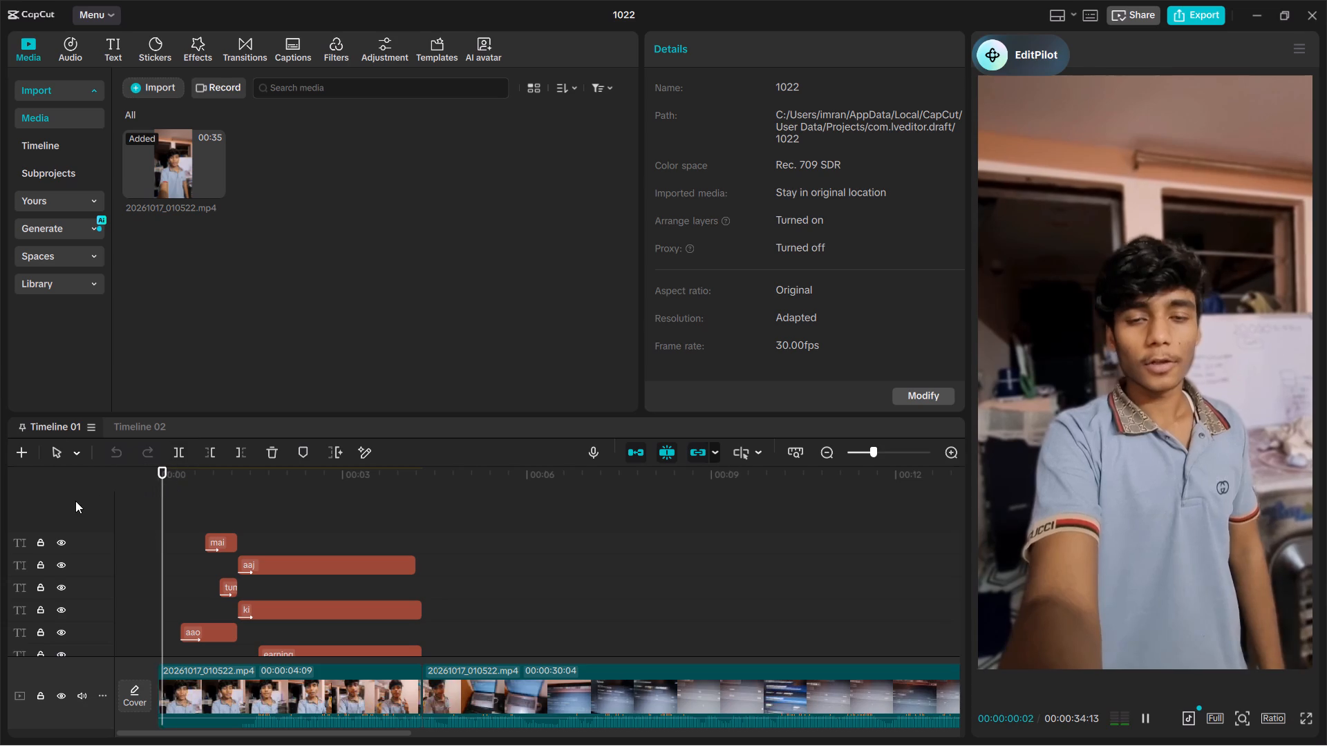
{"action": "key", "text": "space"}
{"action": "key", "text": "space"}
{"action": "key", "text": "space"}
{"action": "key", "text": "space"}
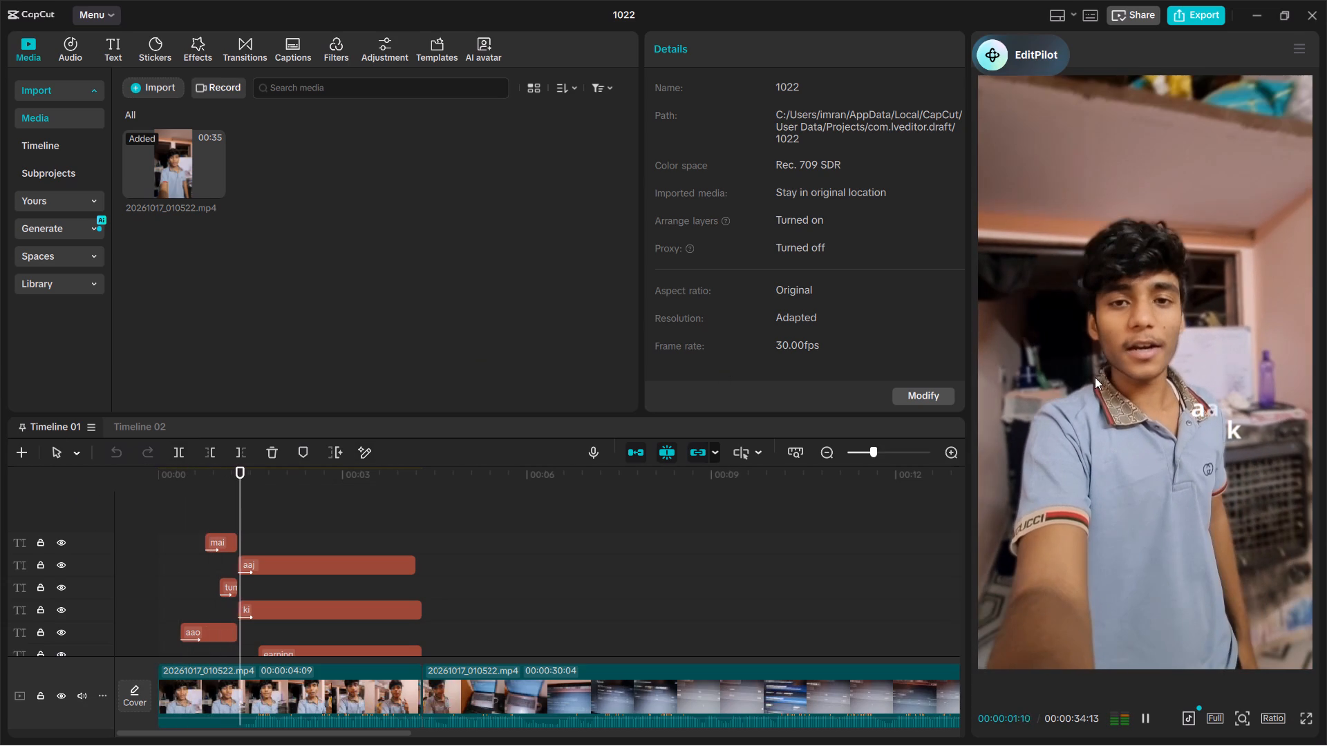
{"action": "key", "text": "space"}
{"action": "left_click_drag", "start_coordinate": [241, 501], "coordinate": [103, 537]}
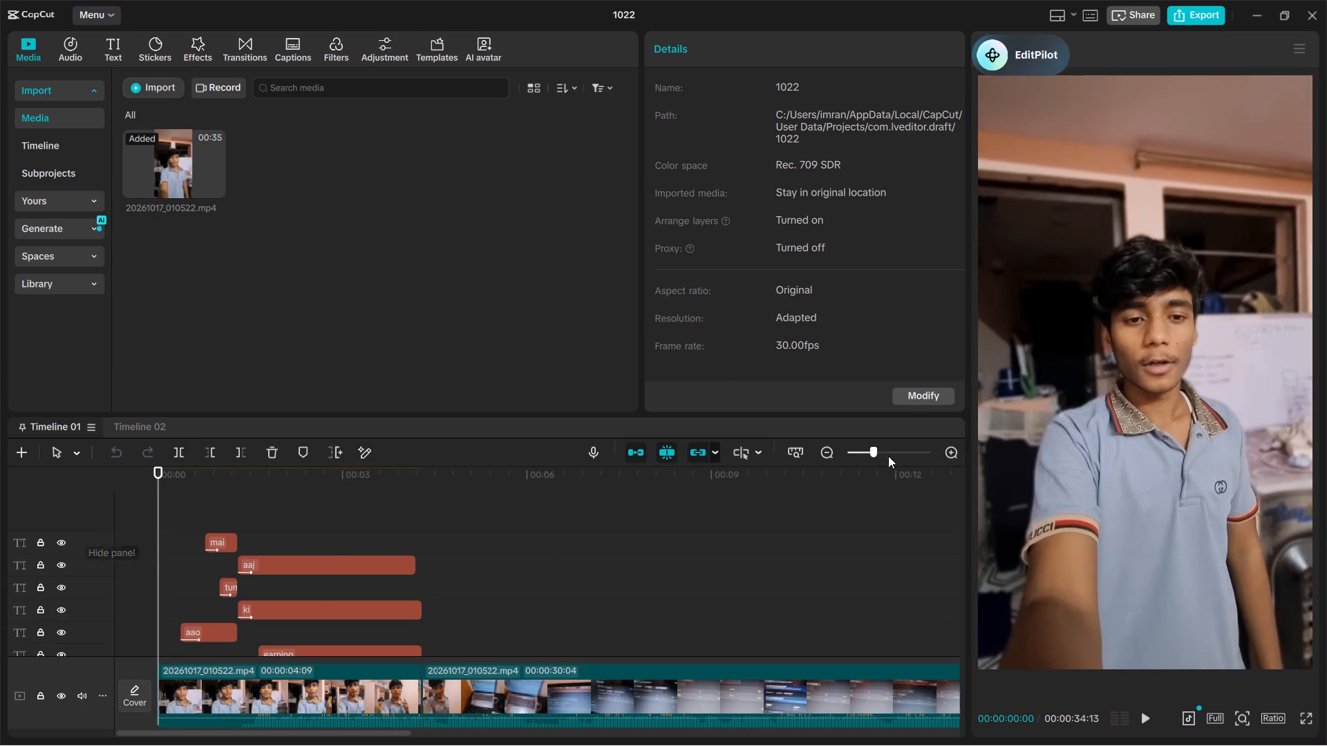
{"action": "key", "text": "space"}
{"action": "key", "text": "space"}
{"action": "key", "text": "space"}
{"action": "key", "text": "space"}
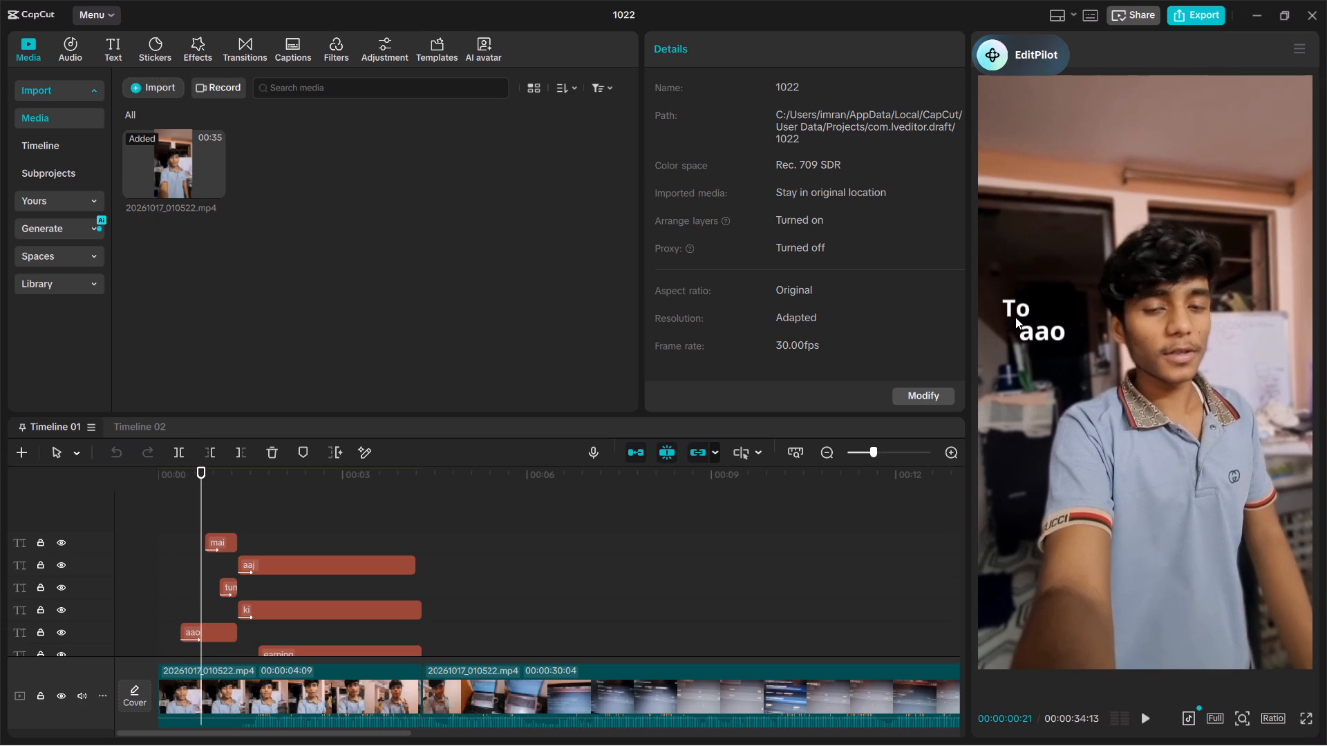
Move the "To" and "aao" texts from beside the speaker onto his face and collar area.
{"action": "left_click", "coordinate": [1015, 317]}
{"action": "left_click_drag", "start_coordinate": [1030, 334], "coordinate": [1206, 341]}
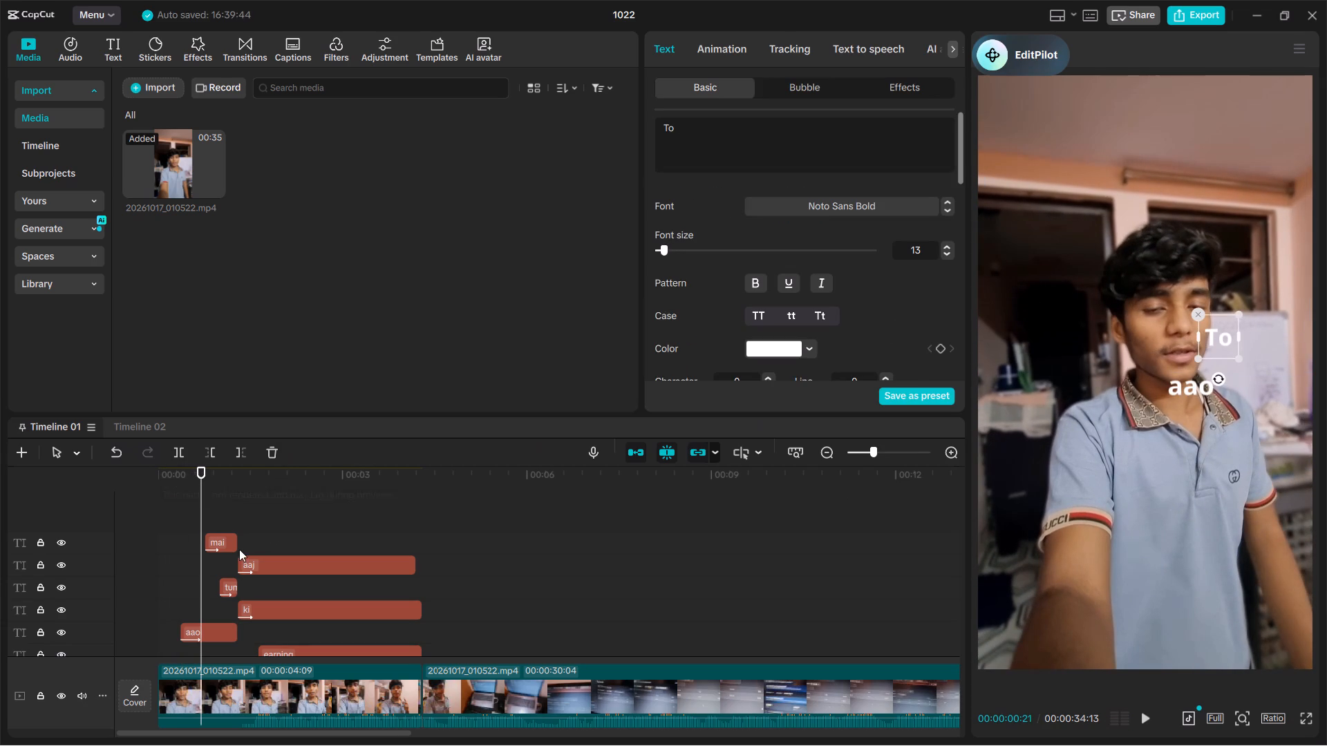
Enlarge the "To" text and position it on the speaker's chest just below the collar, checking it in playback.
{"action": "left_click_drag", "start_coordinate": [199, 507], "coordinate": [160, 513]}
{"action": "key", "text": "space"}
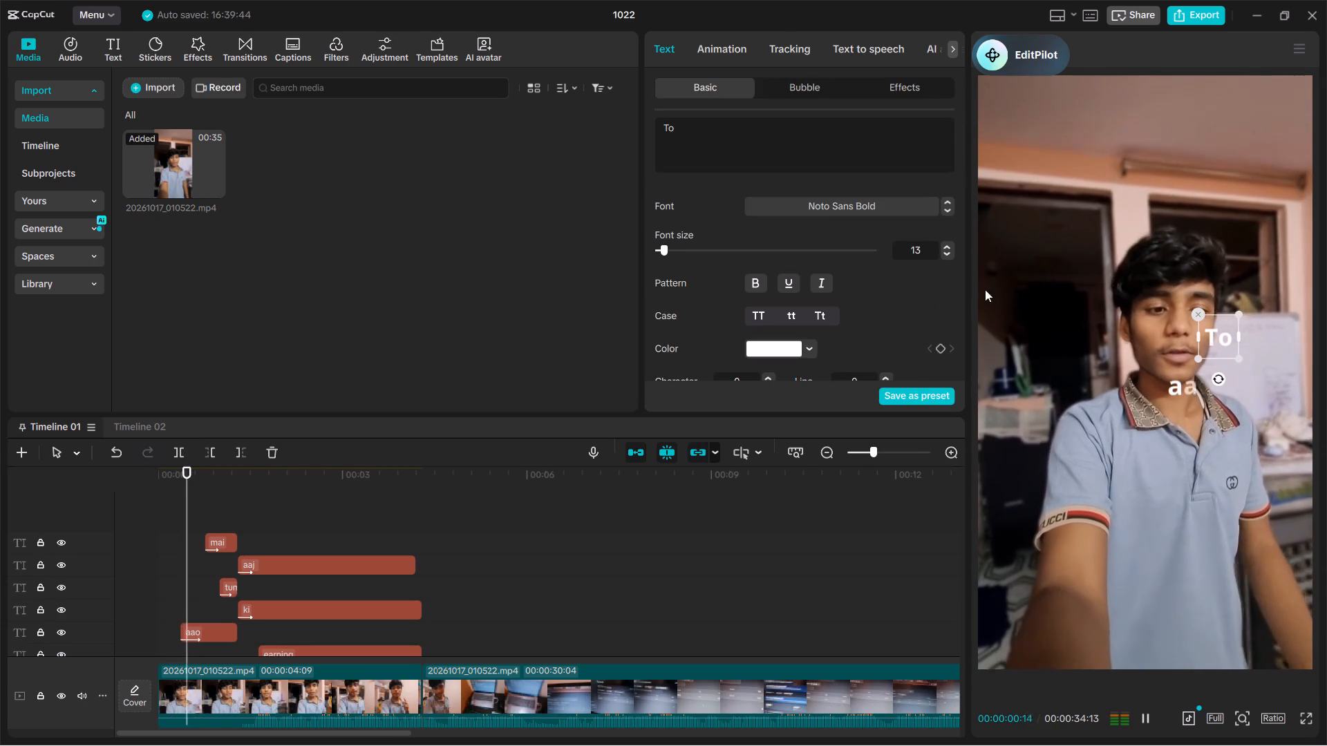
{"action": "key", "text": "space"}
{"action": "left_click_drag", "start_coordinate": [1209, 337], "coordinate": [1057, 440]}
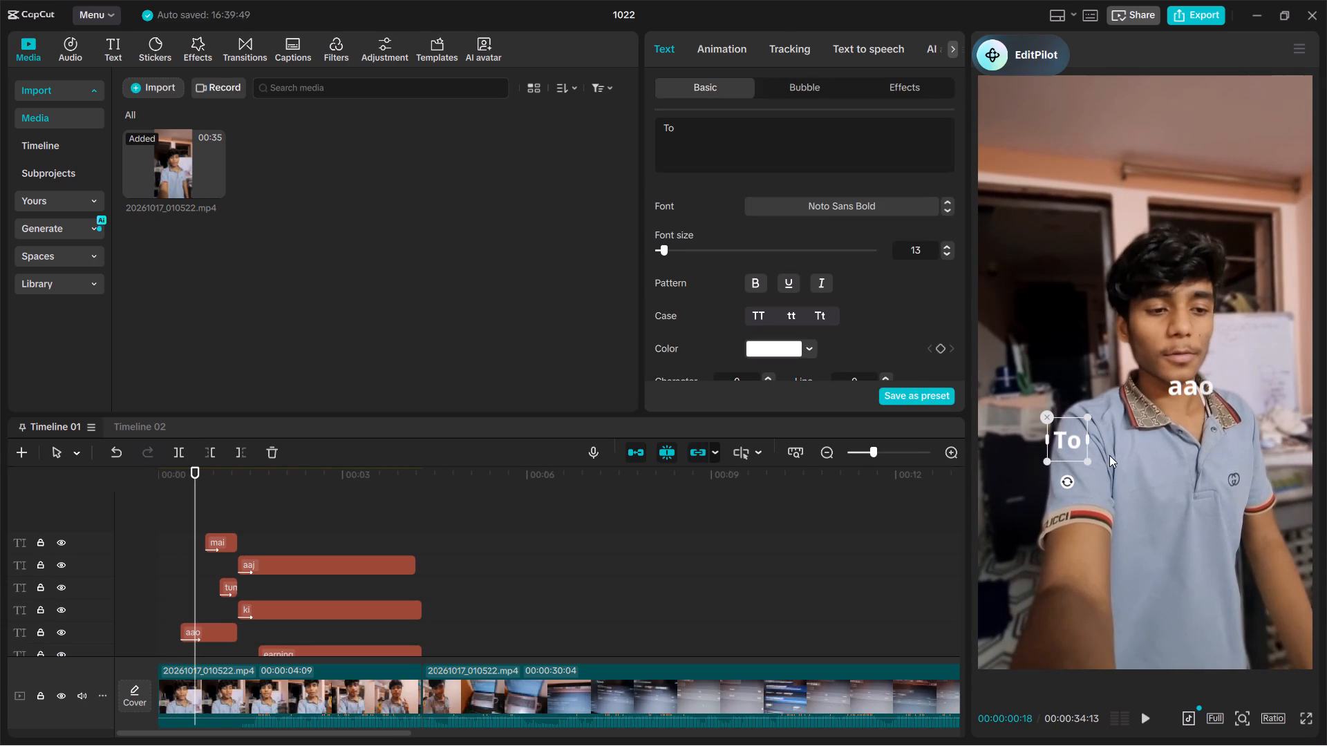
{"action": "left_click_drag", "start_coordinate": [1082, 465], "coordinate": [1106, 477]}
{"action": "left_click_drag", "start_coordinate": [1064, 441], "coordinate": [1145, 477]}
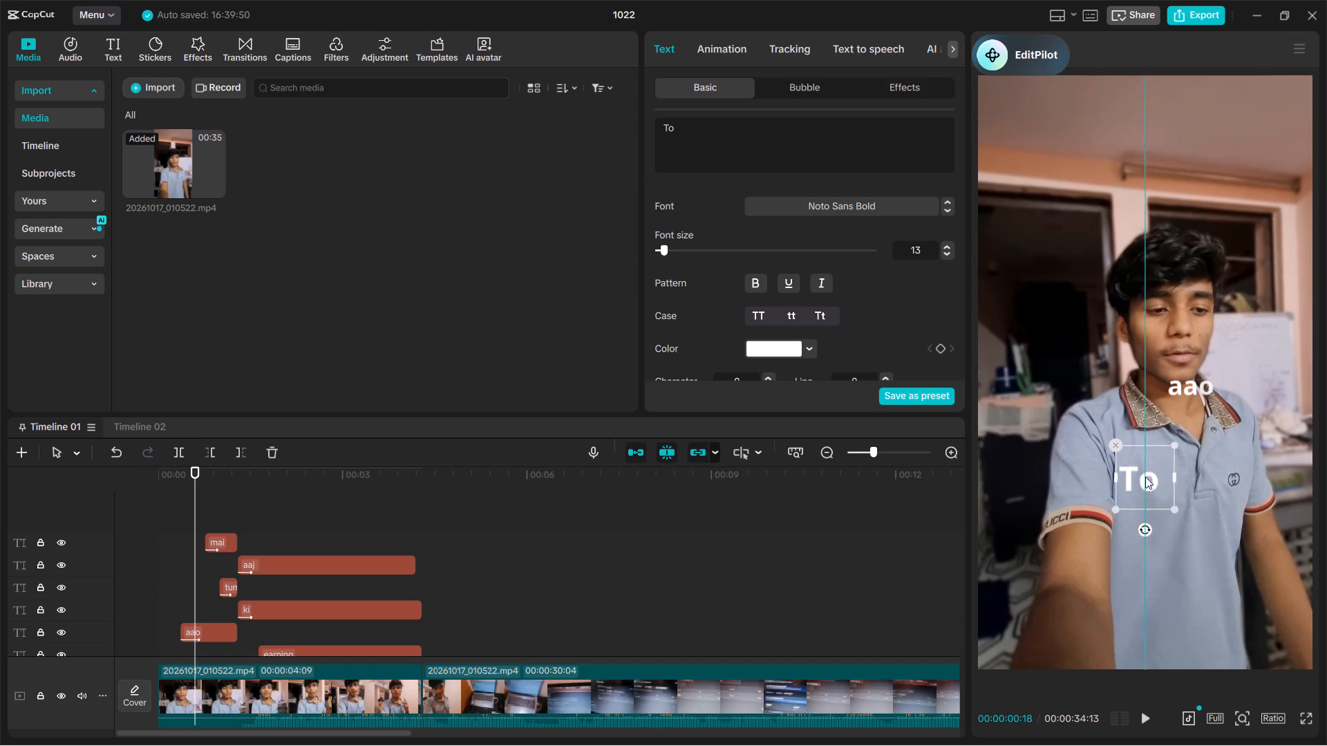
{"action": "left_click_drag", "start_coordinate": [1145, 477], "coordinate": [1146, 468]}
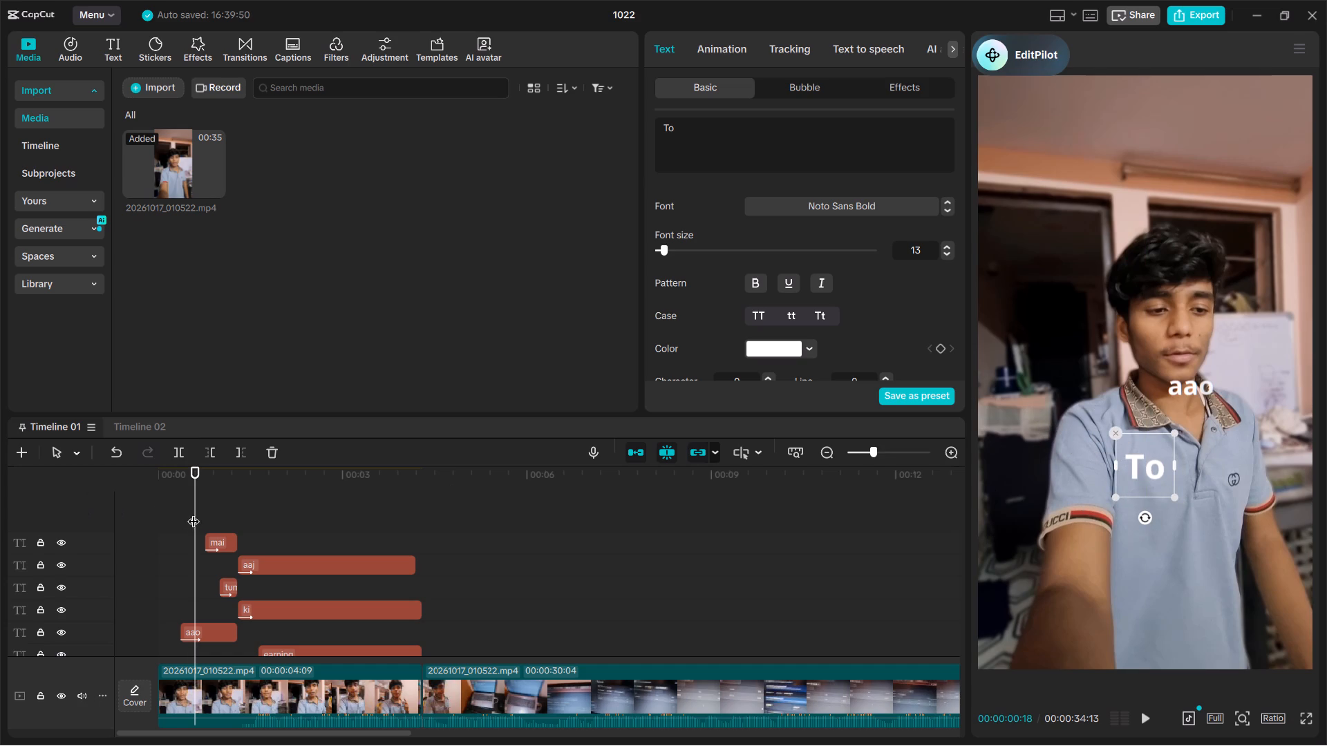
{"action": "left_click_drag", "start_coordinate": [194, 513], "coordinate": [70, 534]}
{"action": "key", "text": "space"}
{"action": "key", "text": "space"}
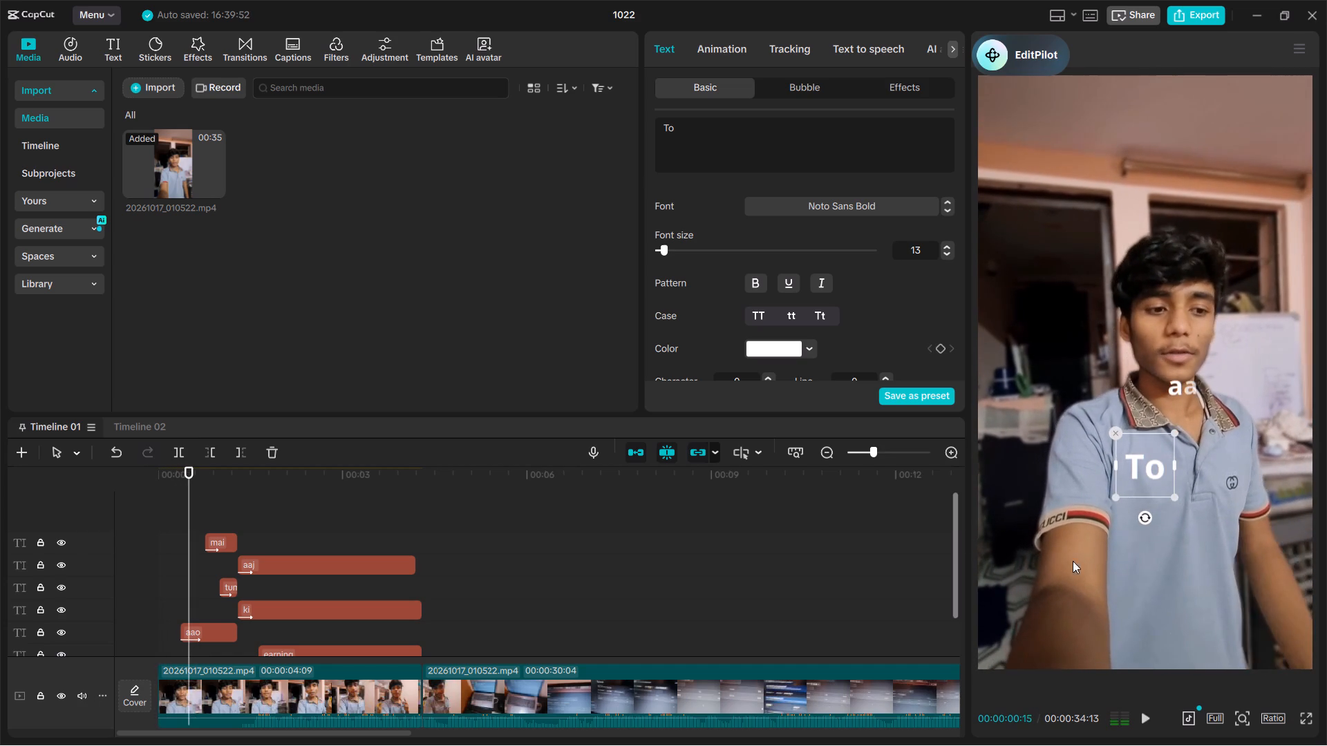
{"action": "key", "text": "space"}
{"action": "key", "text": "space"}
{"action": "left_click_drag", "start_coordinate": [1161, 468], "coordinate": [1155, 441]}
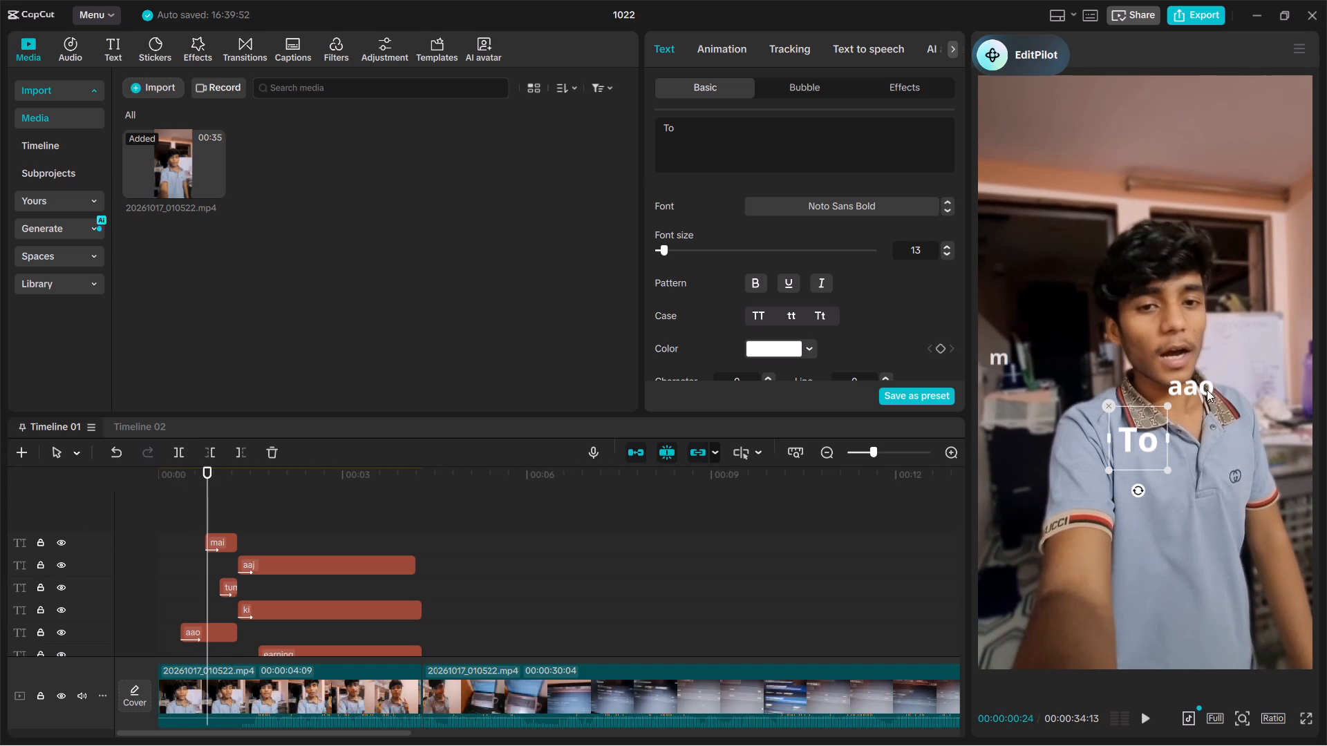
Enlarge the "aao" text and place it directly beneath "To" on the speaker's chest.
{"action": "left_click", "coordinate": [1207, 390]}
{"action": "left_click_drag", "start_coordinate": [1198, 386], "coordinate": [1176, 461]}
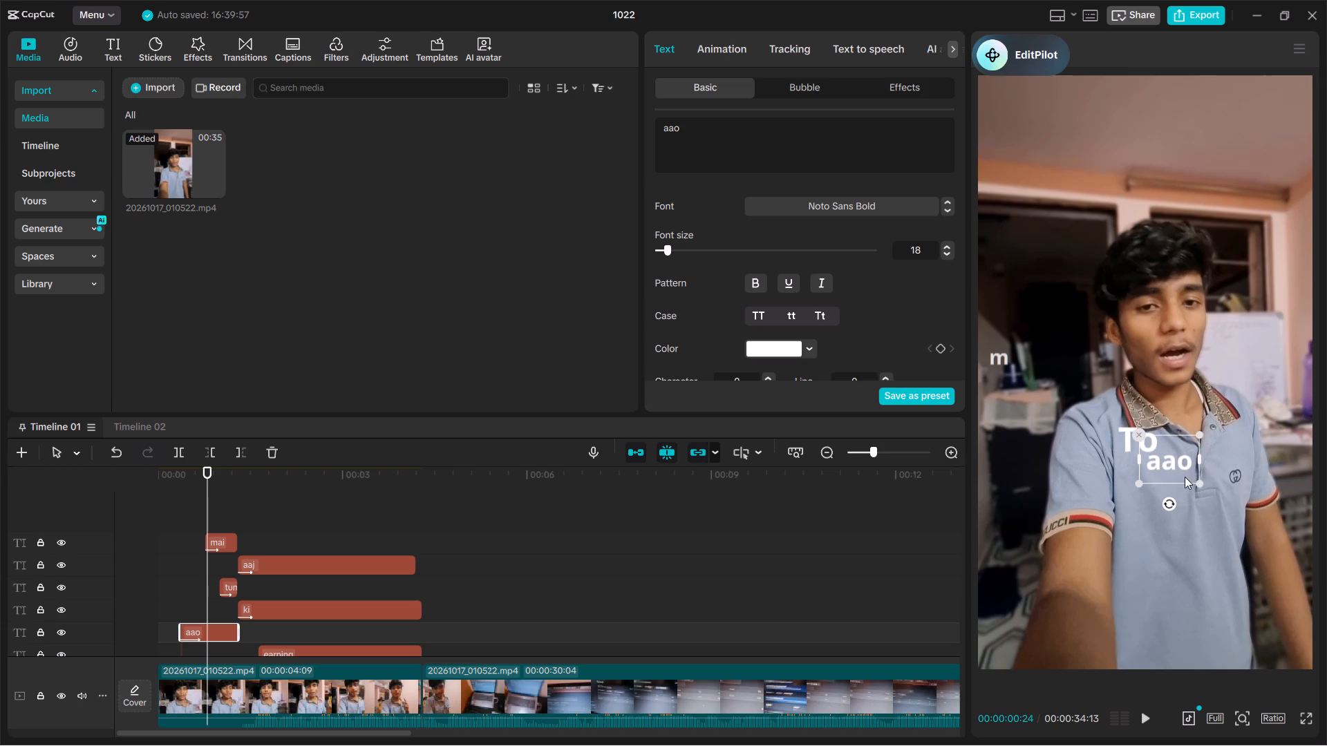
{"action": "left_click_drag", "start_coordinate": [1197, 477], "coordinate": [1212, 486]}
{"action": "left_click_drag", "start_coordinate": [1176, 465], "coordinate": [1173, 467]}
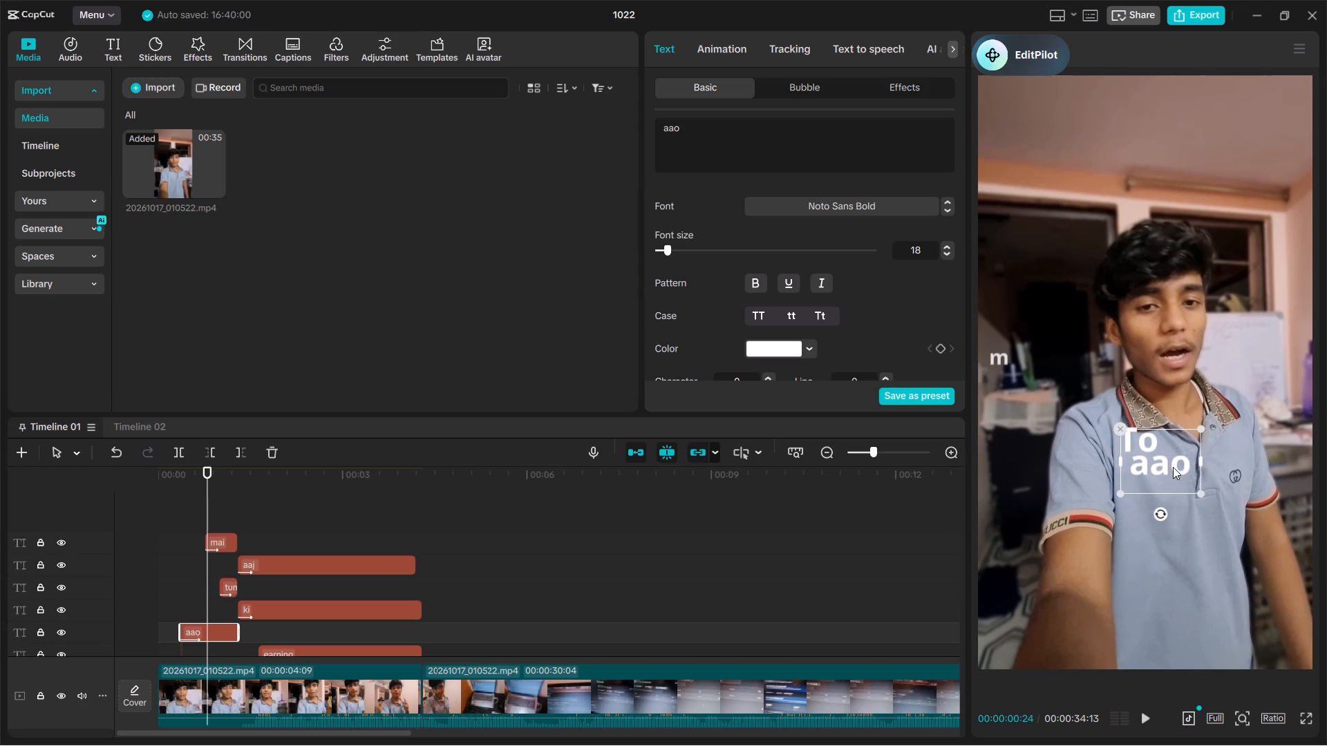
{"action": "left_click_drag", "start_coordinate": [1173, 467], "coordinate": [1164, 465]}
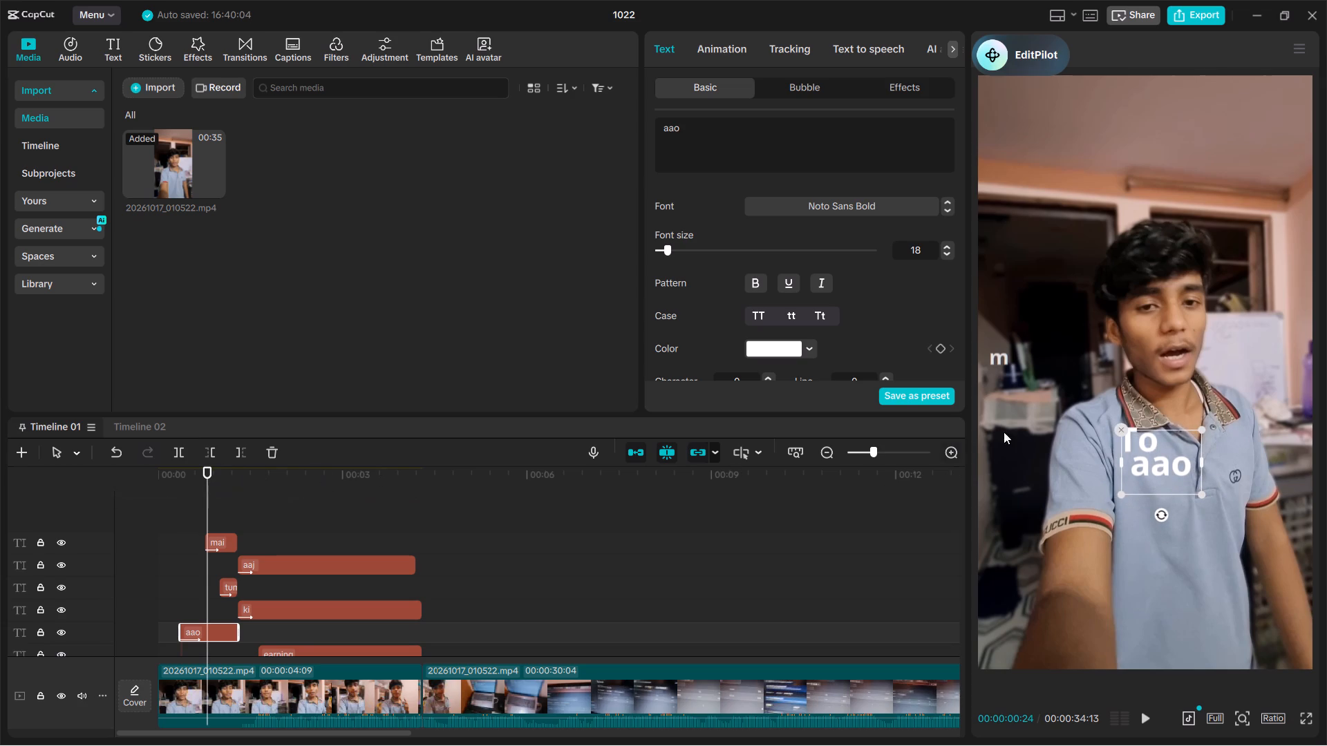
Widen the "To" text box, shrink the text, and move it to the upper-left wall area of the video frame.
{"action": "left_click", "coordinate": [1110, 438]}
{"action": "left_click_drag", "start_coordinate": [1110, 434], "coordinate": [1040, 371]}
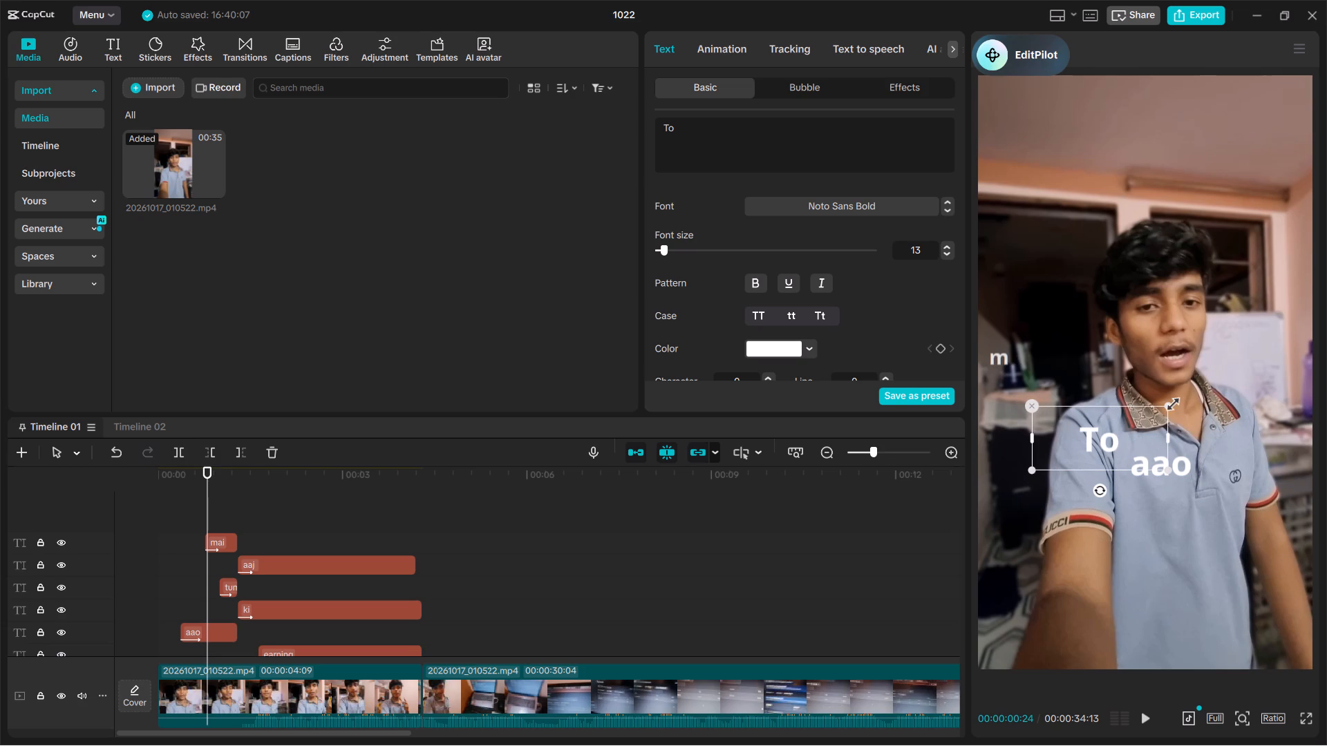
{"action": "left_click_drag", "start_coordinate": [1167, 401], "coordinate": [1134, 413]}
{"action": "left_click_drag", "start_coordinate": [1116, 440], "coordinate": [1043, 178]}
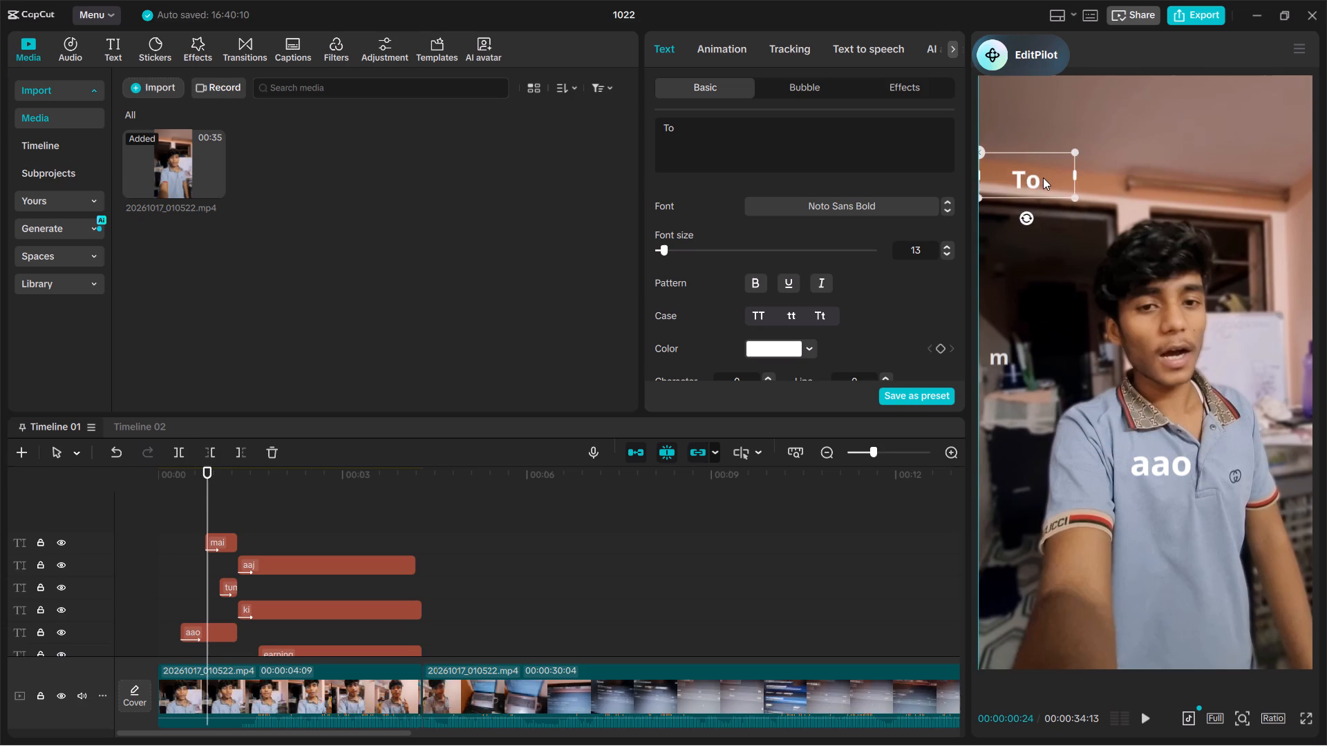
{"action": "left_click_drag", "start_coordinate": [1043, 178], "coordinate": [1052, 148]}
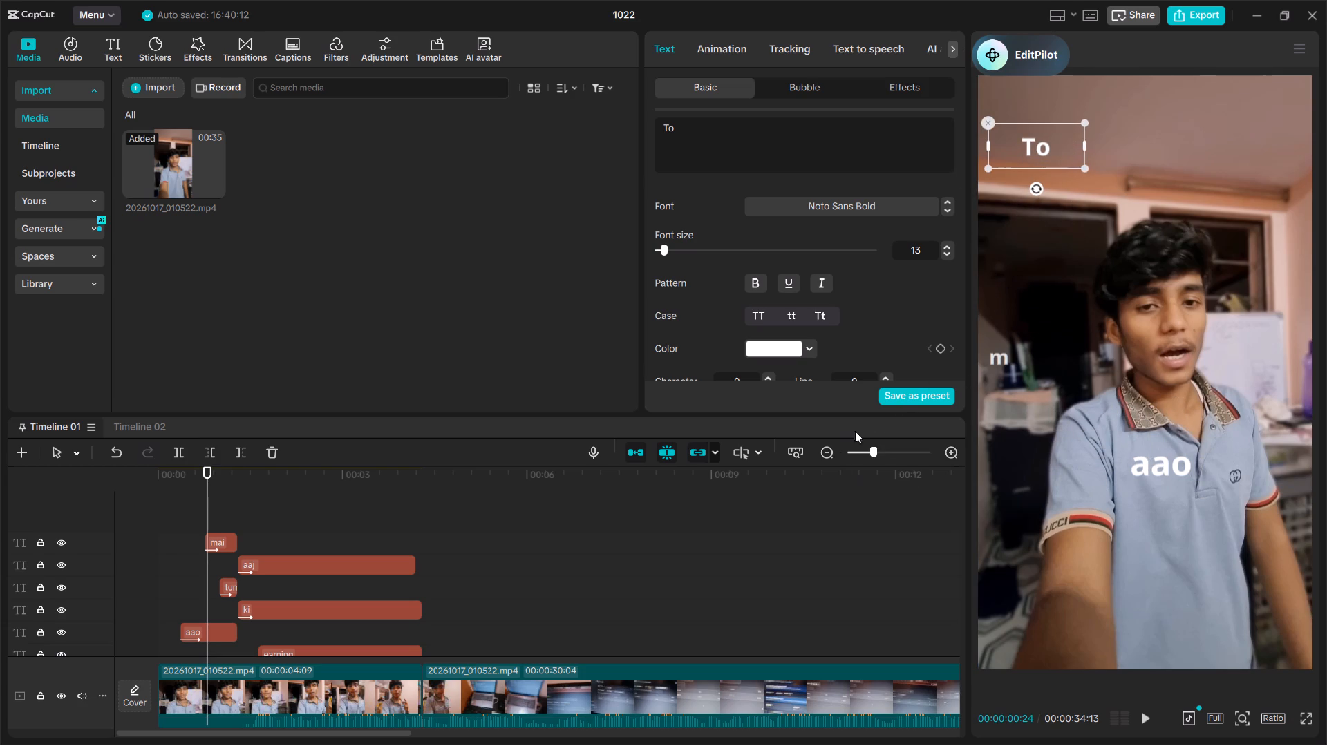
Replay the opening, shrink "aao" slightly, and move it just below "To" in the upper-left area of the frame.
{"action": "left_click_drag", "start_coordinate": [209, 498], "coordinate": [115, 513]}
{"action": "key", "text": "space"}
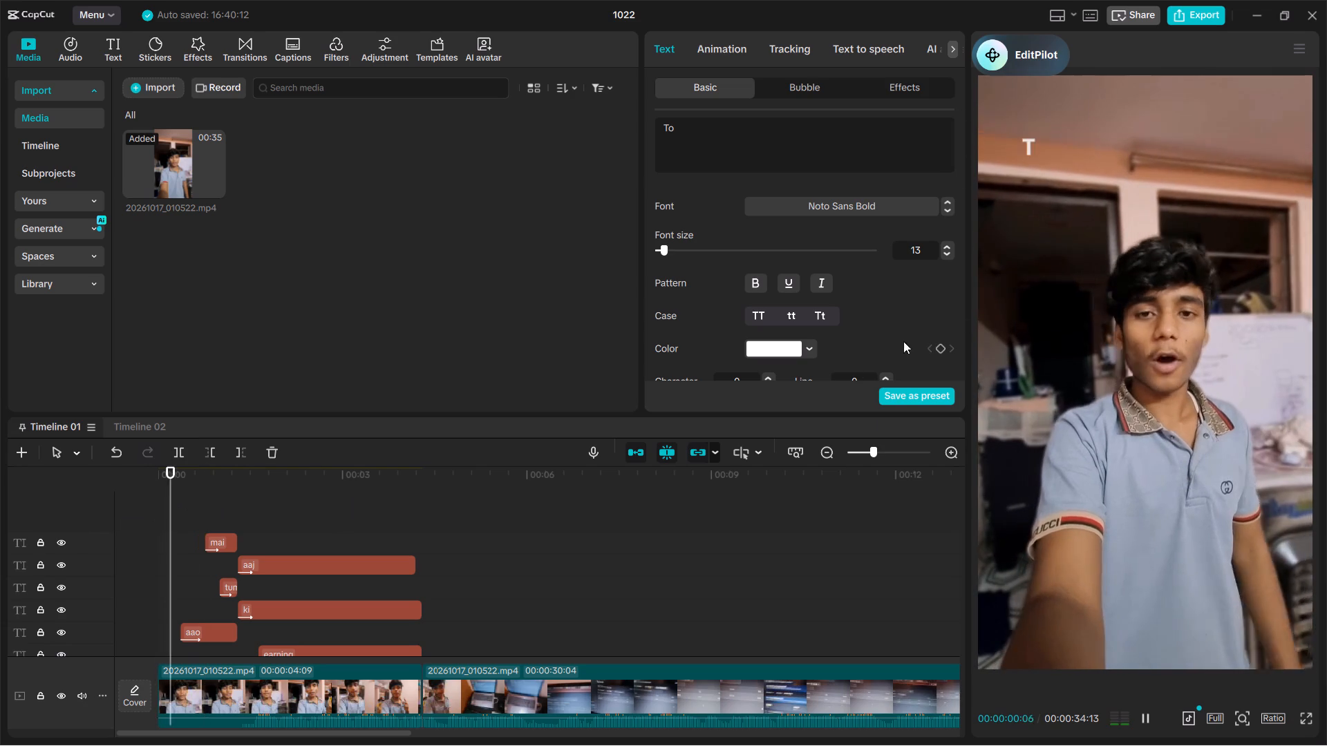
{"action": "key", "text": "space"}
{"action": "key", "text": "space"}
{"action": "key", "text": "space"}
{"action": "left_click", "coordinate": [1158, 464]}
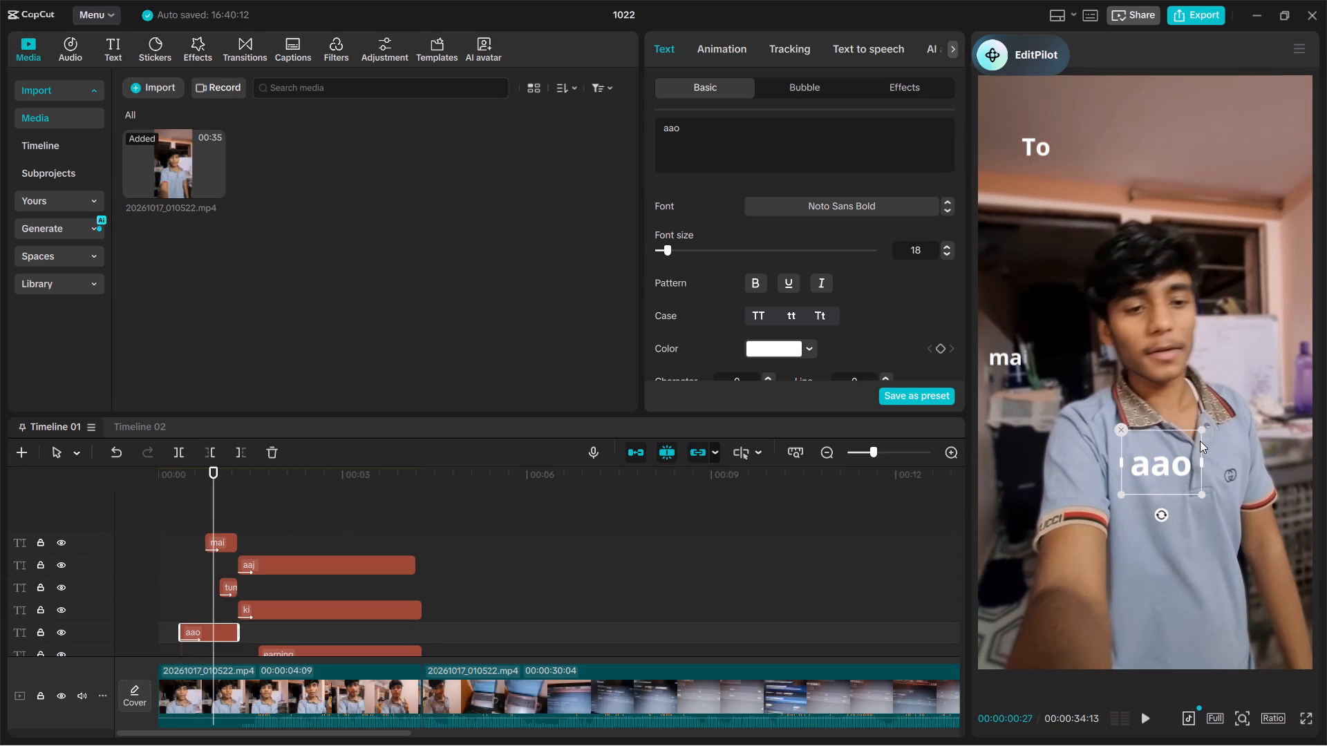
{"action": "left_click_drag", "start_coordinate": [1200, 428], "coordinate": [1192, 425]}
{"action": "left_click_drag", "start_coordinate": [1170, 455], "coordinate": [1039, 151]}
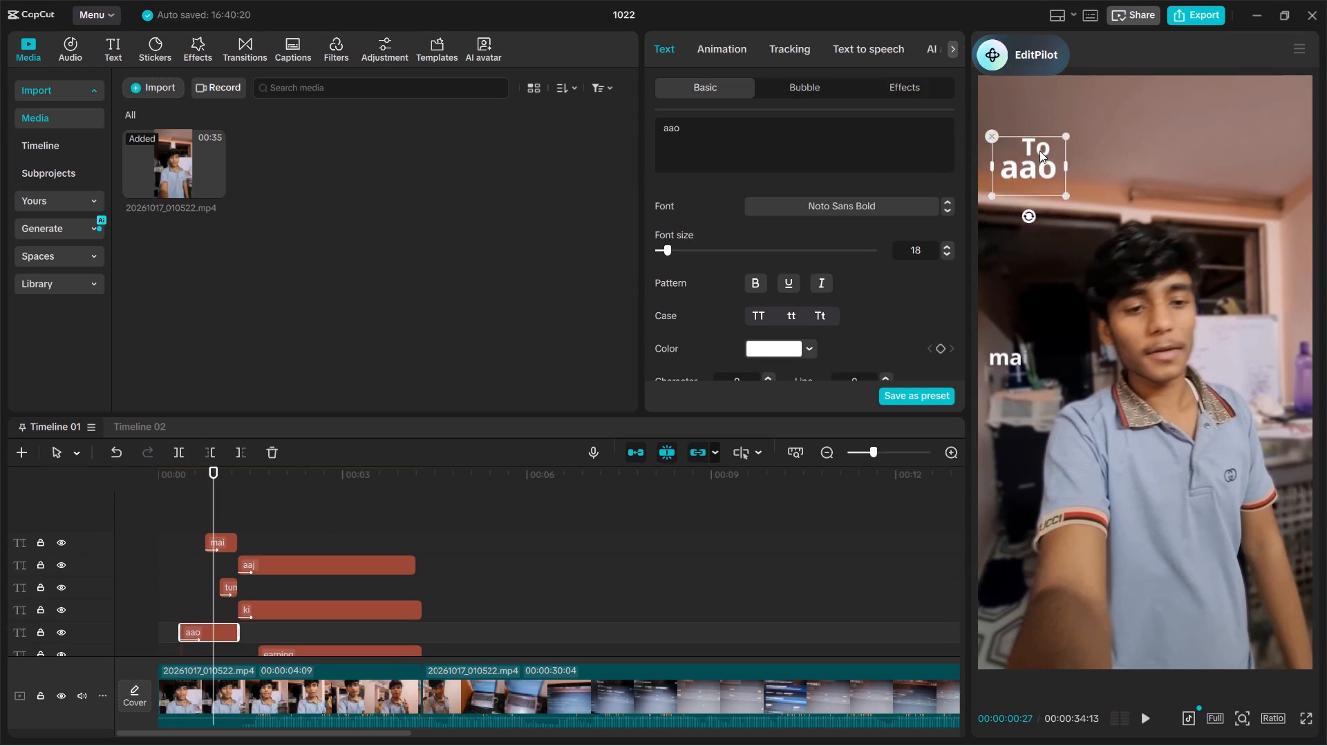
{"action": "left_click_drag", "start_coordinate": [1039, 151], "coordinate": [1070, 160]}
Play on until "mai" is fully shown and move it above the speaker's head, just below and right of "aao".
{"action": "key", "text": "space"}
{"action": "key", "text": "space"}
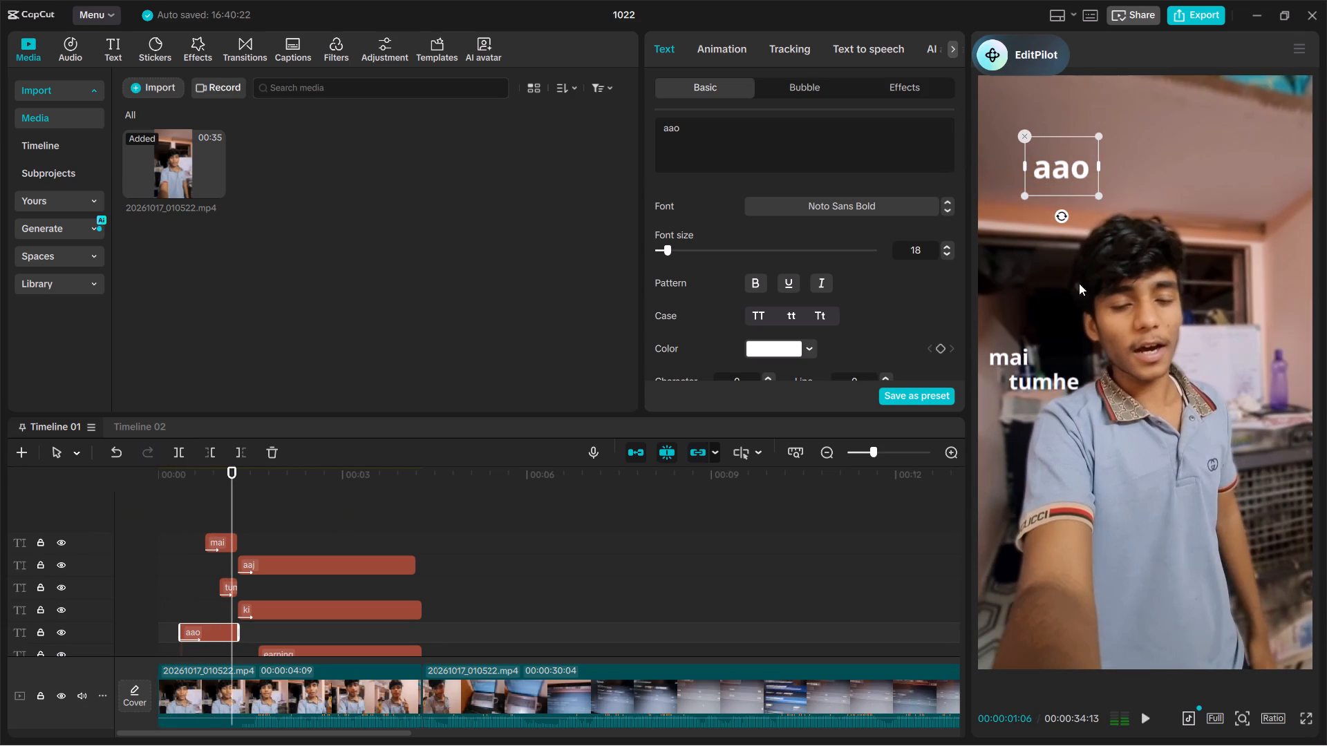
{"action": "left_click", "coordinate": [1007, 359]}
{"action": "left_click_drag", "start_coordinate": [1010, 359], "coordinate": [1119, 193]}
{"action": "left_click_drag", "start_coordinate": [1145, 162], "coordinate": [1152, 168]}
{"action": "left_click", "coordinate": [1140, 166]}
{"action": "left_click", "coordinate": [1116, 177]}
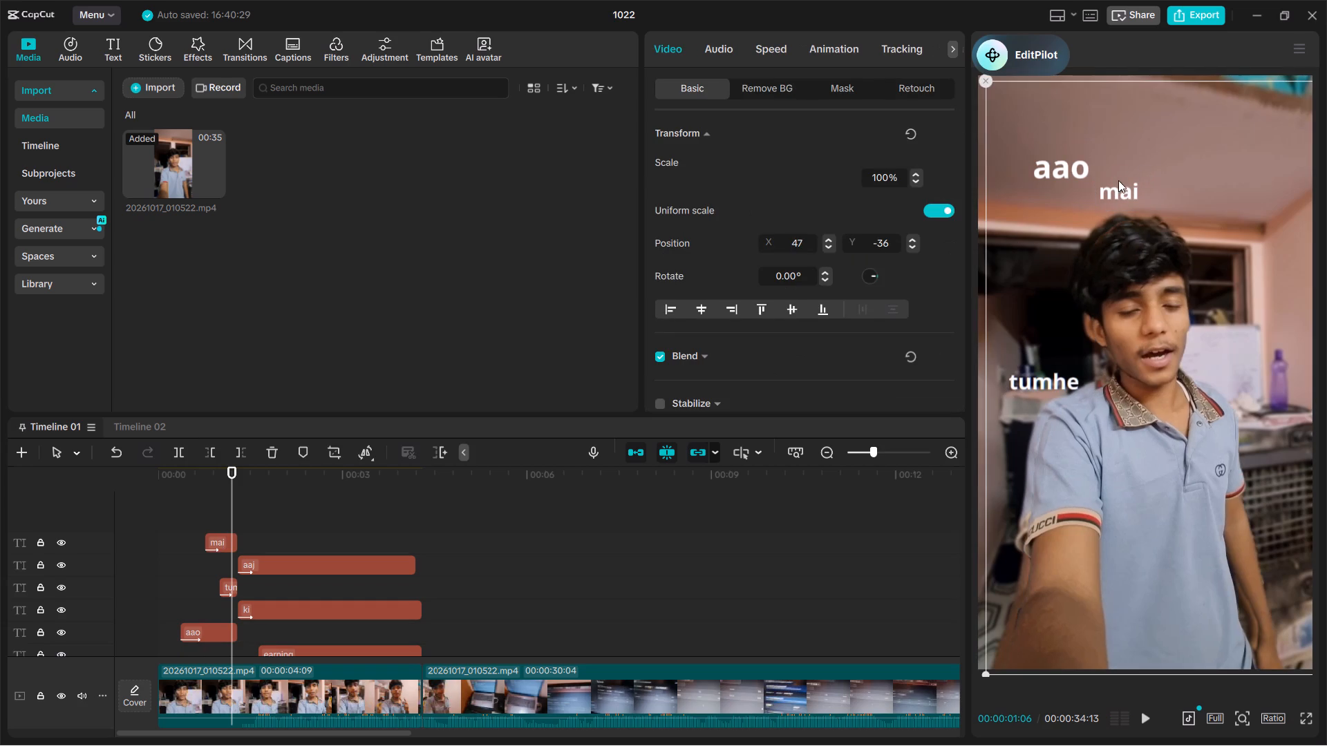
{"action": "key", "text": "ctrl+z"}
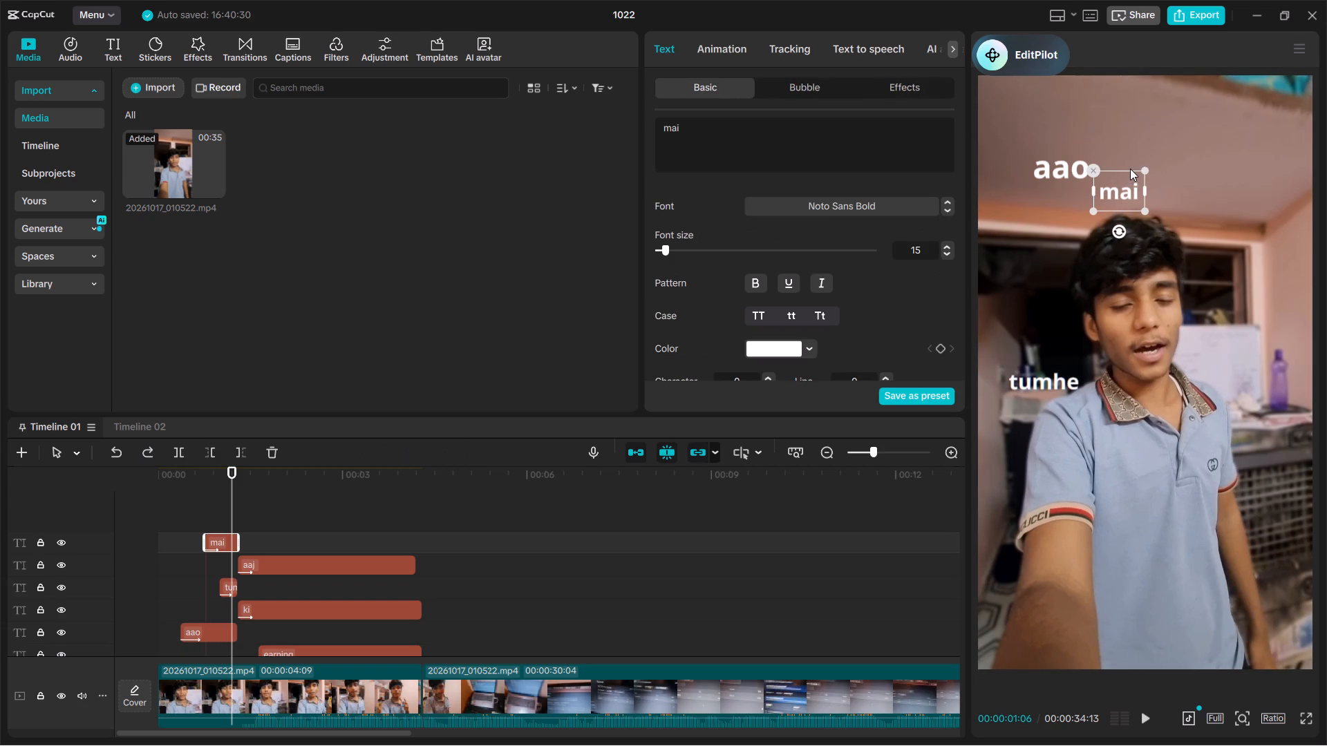
Enlarge the "mai" text slightly and move it left so it tucks under the end of "aao".
{"action": "left_click_drag", "start_coordinate": [1142, 169], "coordinate": [1151, 166]}
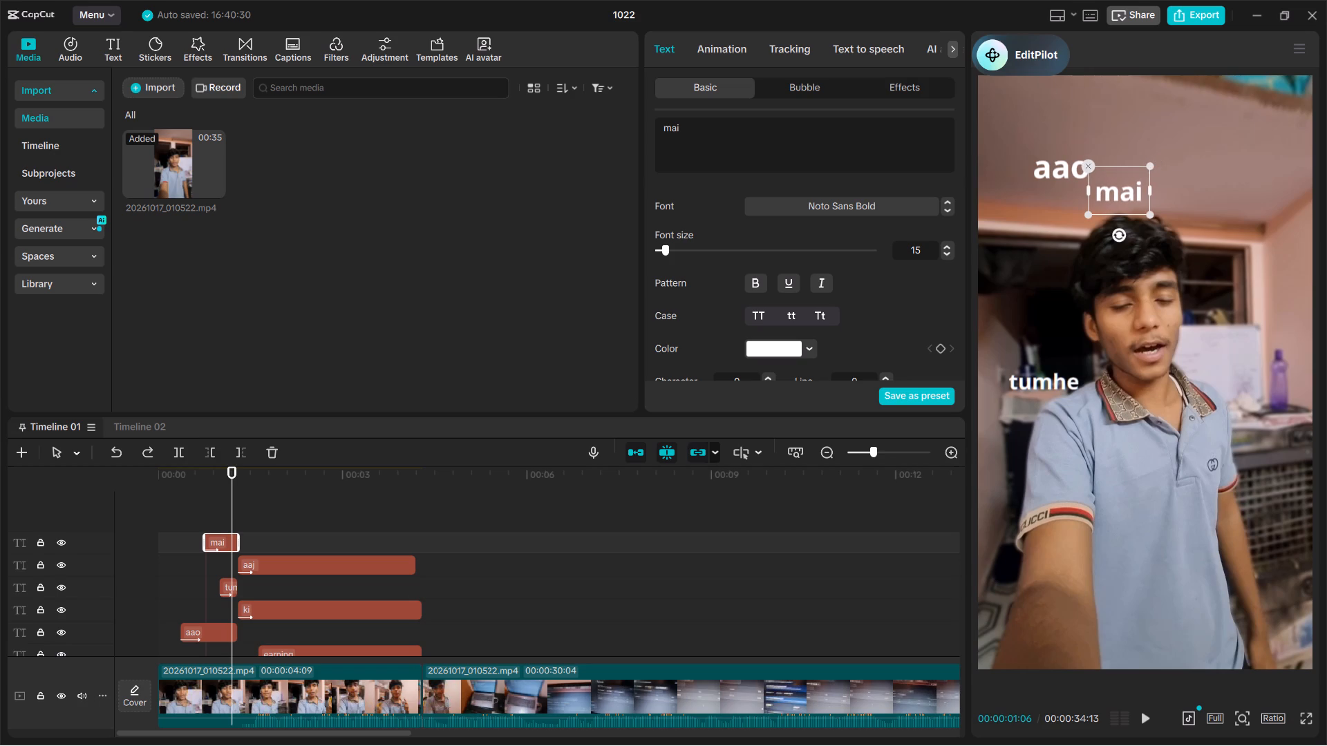
{"action": "left_click_drag", "start_coordinate": [1113, 192], "coordinate": [1089, 190]}
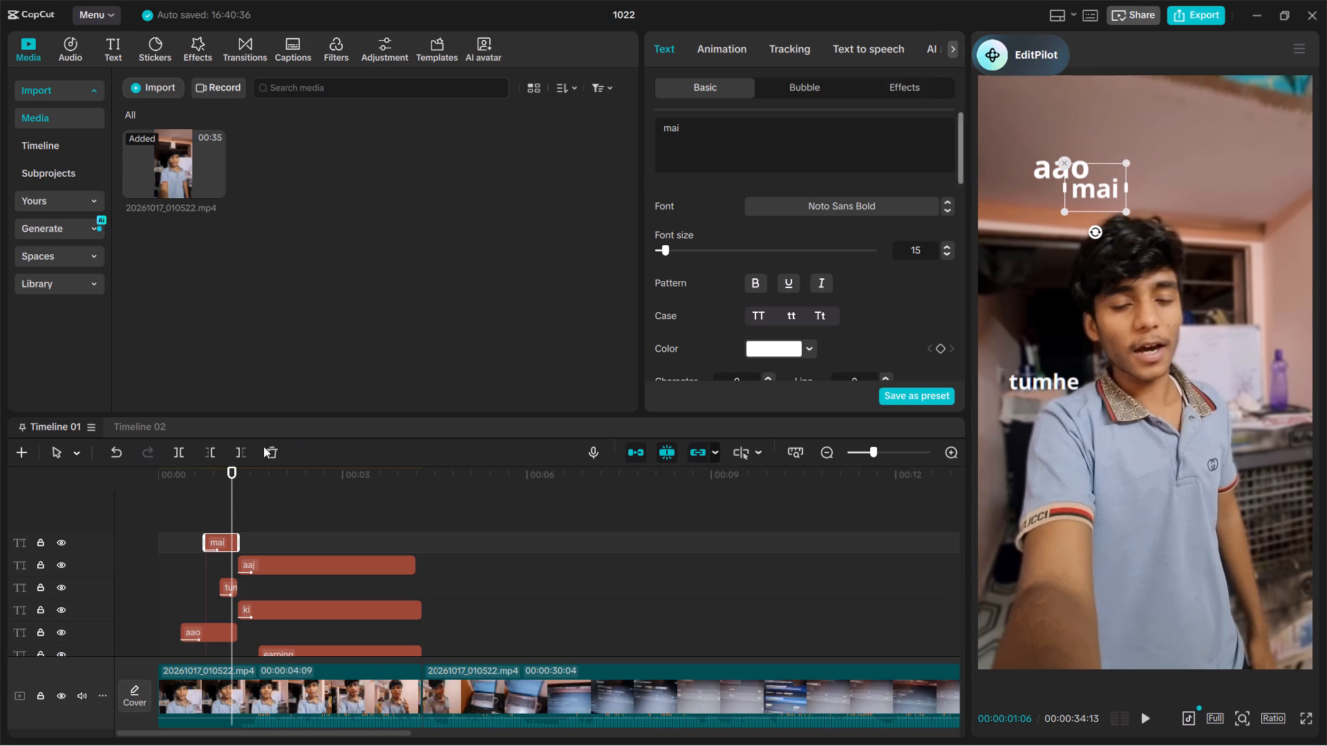
Replay the opening from the start in short bursts to check the stacked "To", "aao" and "mai" texts.
{"action": "left_click_drag", "start_coordinate": [236, 482], "coordinate": [70, 519]}
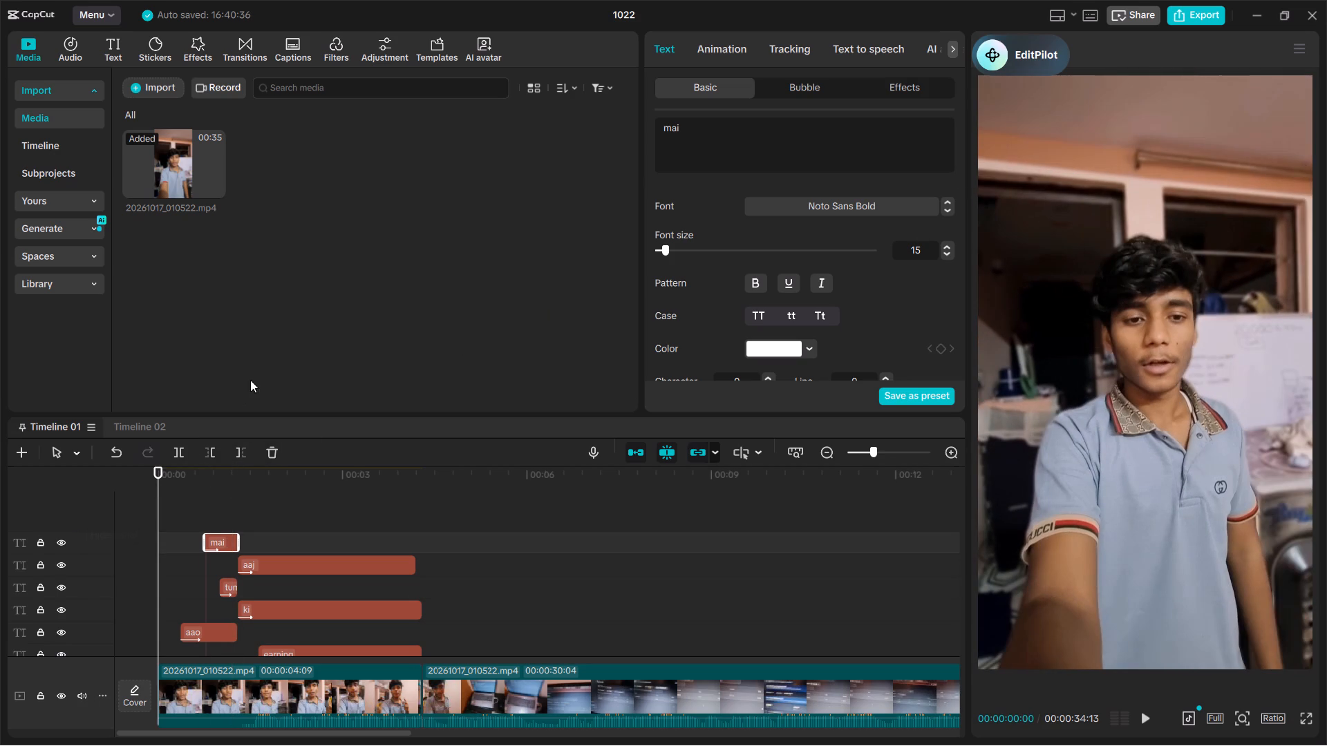
{"action": "key", "text": "space"}
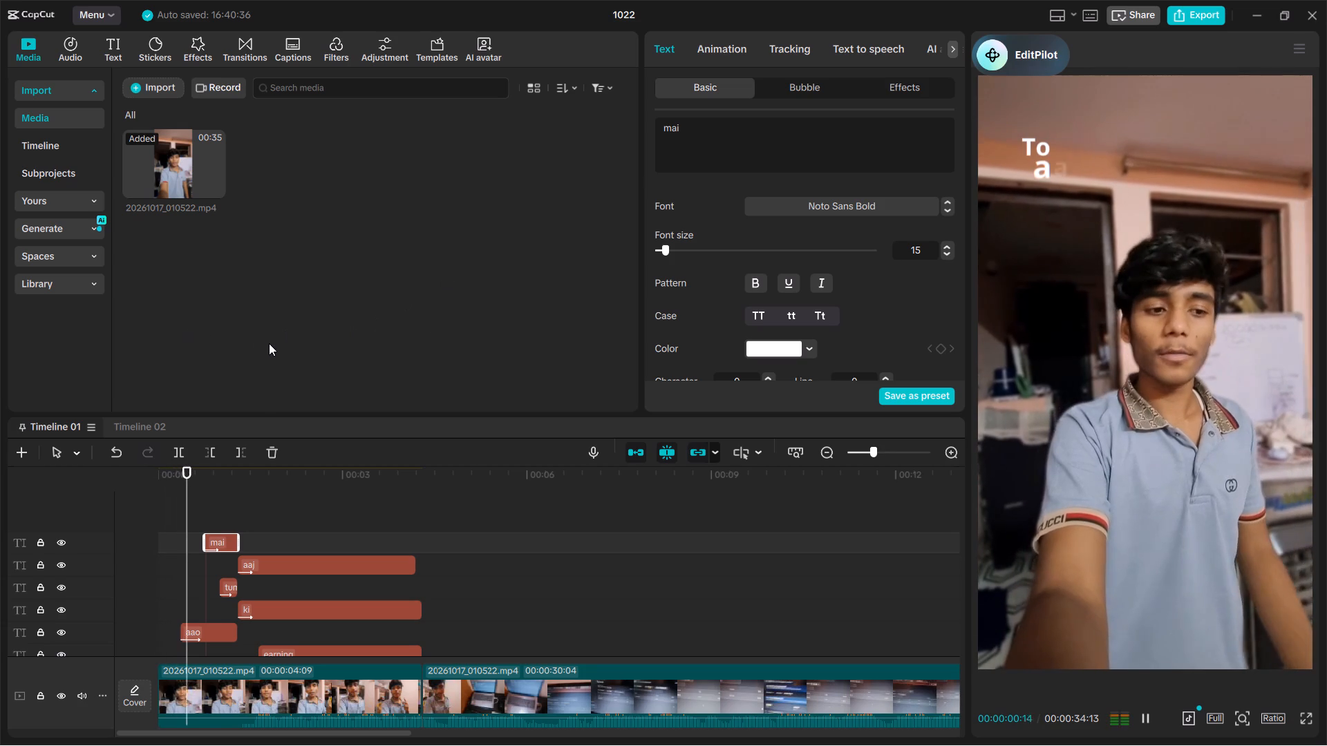
{"action": "key", "text": "space"}
{"action": "key", "text": "space"}
{"action": "key", "text": "space"}
{"action": "key", "text": "space"}
{"action": "key", "text": "space"}
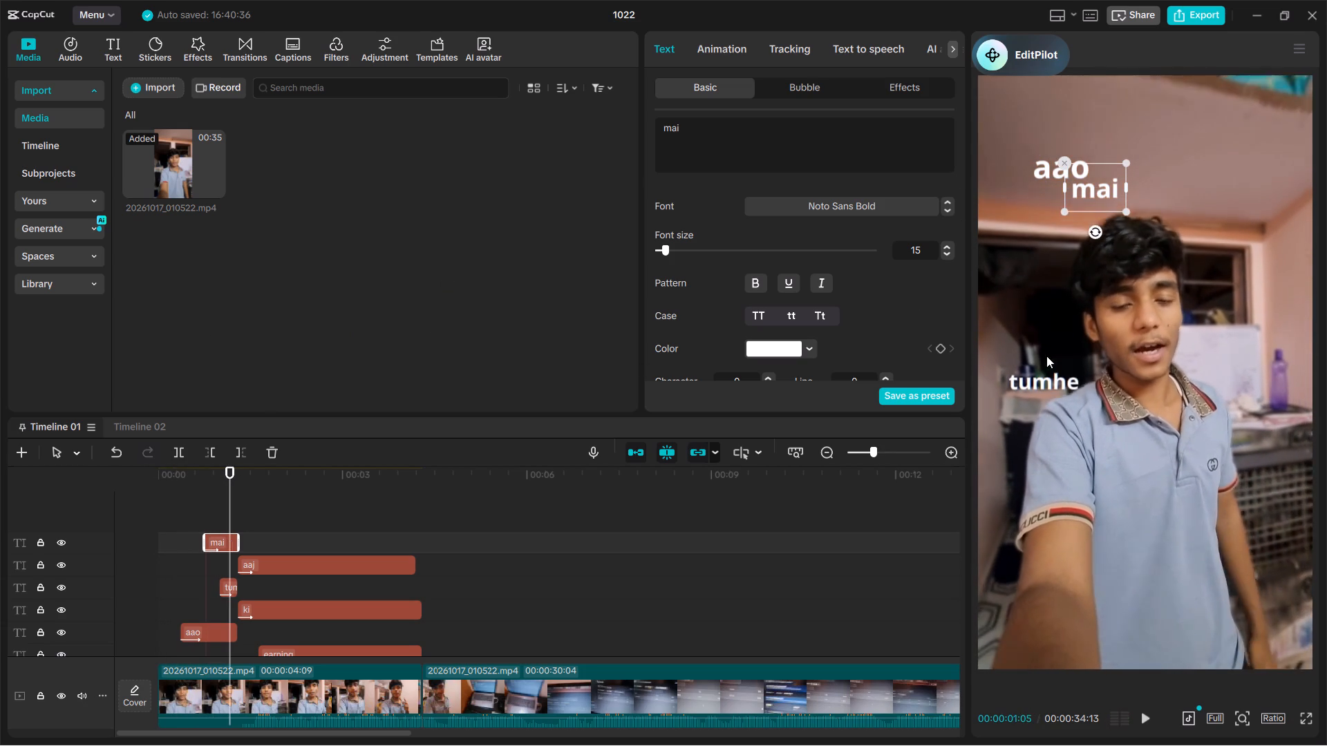
{"action": "key", "text": "space"}
{"action": "key", "text": "space"}
{"action": "left_click_drag", "start_coordinate": [245, 513], "coordinate": [94, 537]}
{"action": "key", "text": "space"}
{"action": "key", "text": "space"}
{"action": "key", "text": "space"}
{"action": "key", "text": "space"}
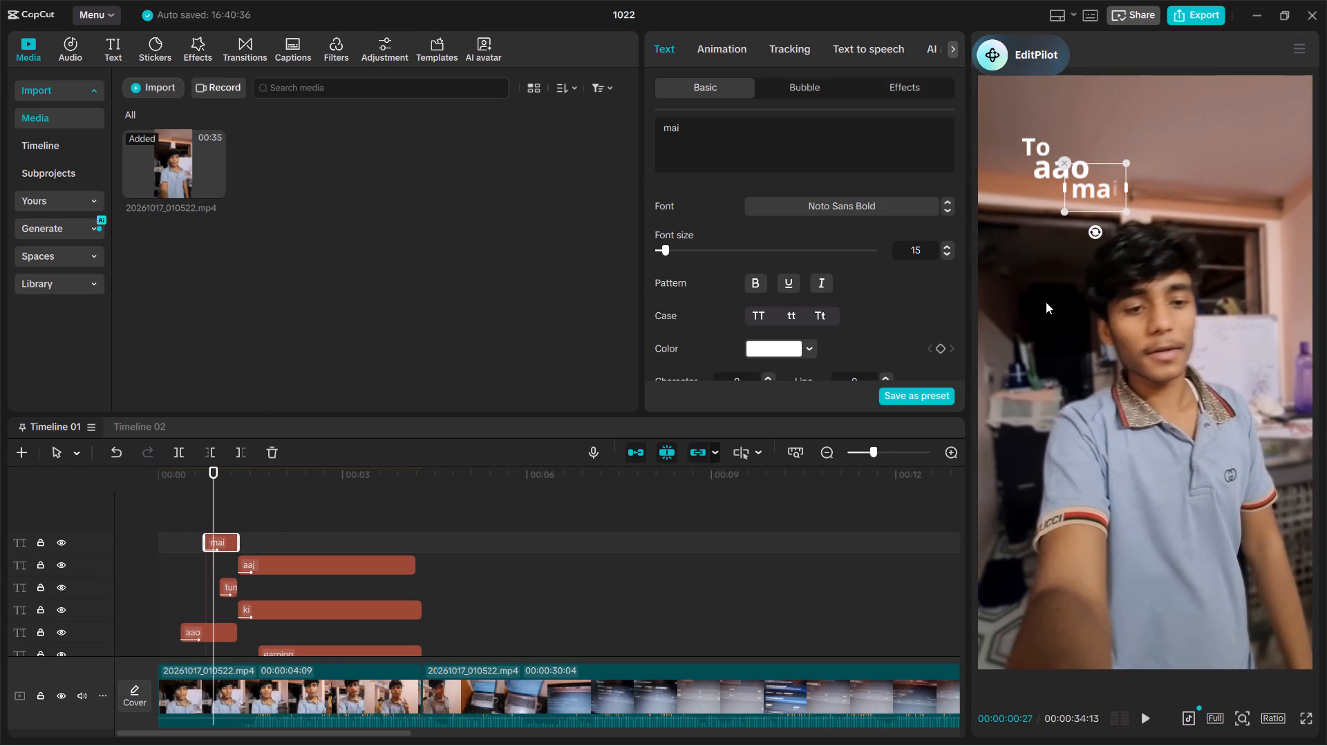
Move "mai" and "aao" down and to the right, stacking them just above the speaker's hair.
{"action": "left_click_drag", "start_coordinate": [1085, 196], "coordinate": [1116, 225]}
{"action": "left_click_drag", "start_coordinate": [1043, 166], "coordinate": [1103, 199]}
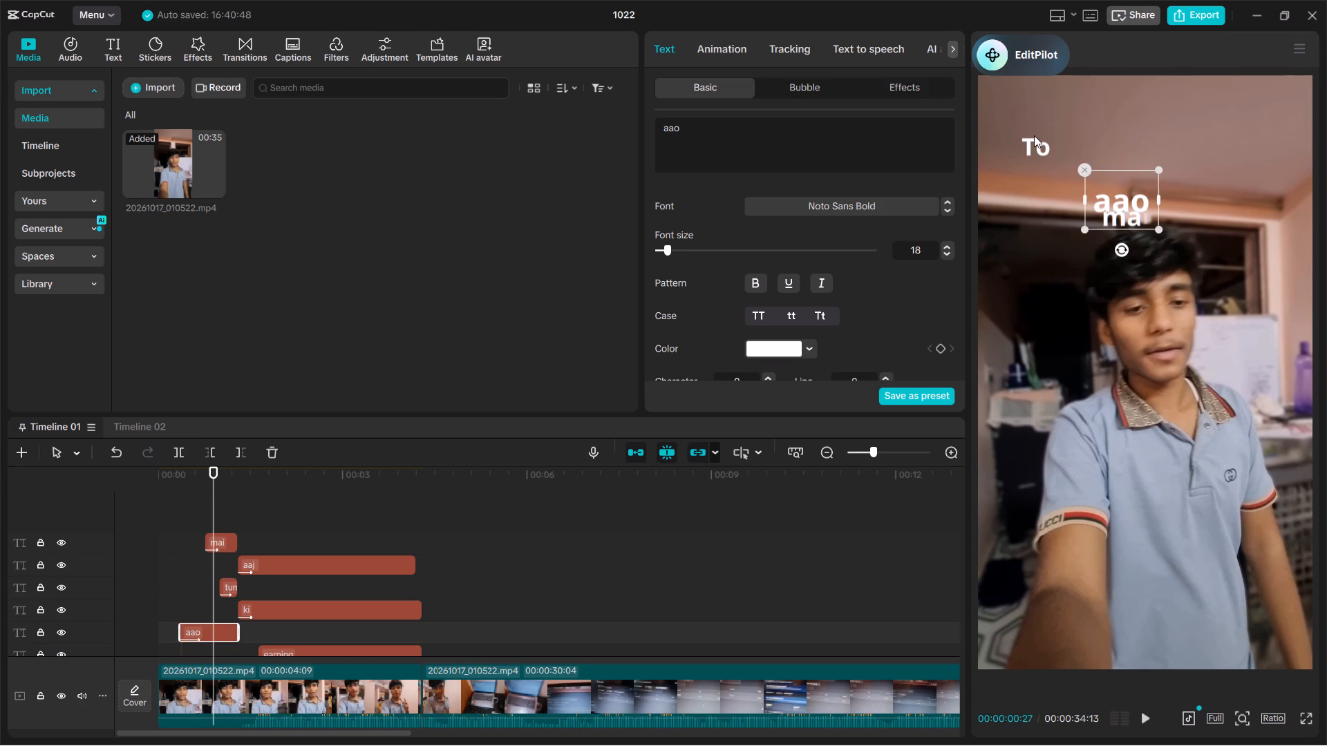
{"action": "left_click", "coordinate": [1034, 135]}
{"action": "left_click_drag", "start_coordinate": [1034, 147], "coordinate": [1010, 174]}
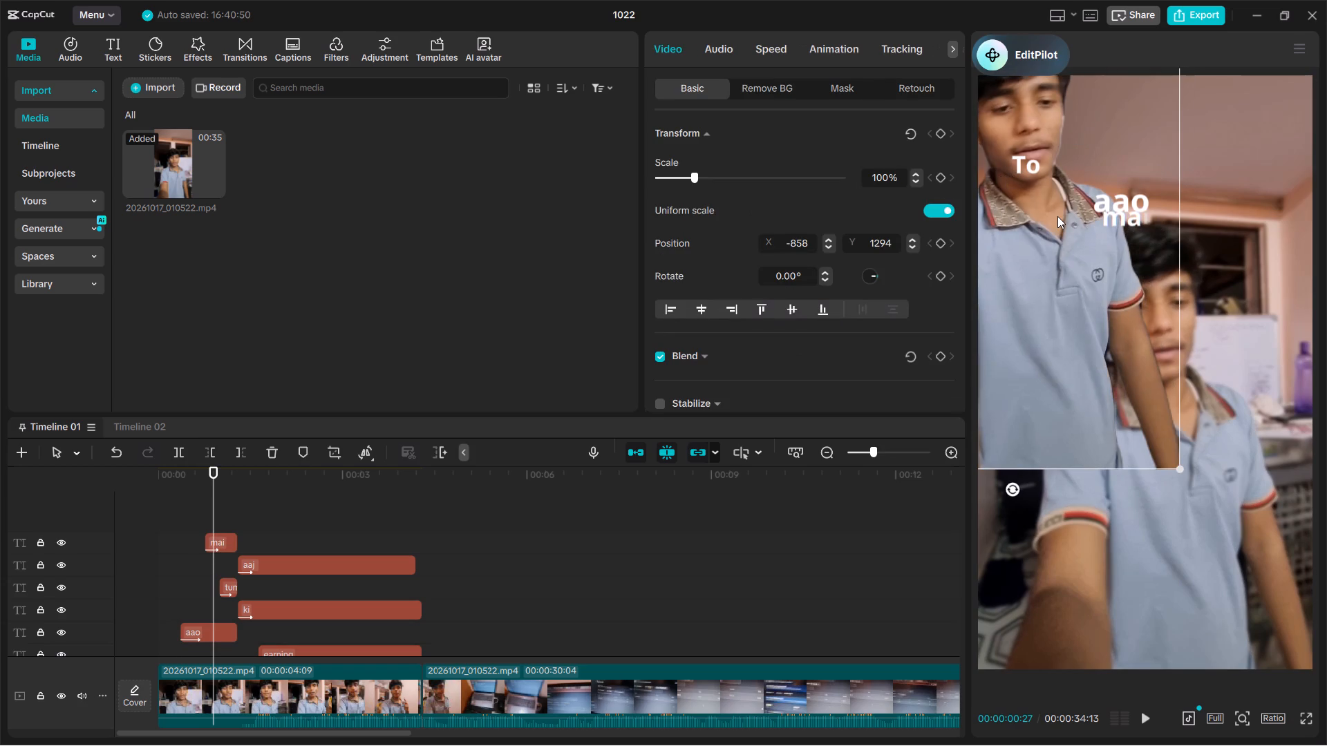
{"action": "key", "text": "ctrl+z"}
Move the "To" text down until it sits level with "aao", on its left.
{"action": "left_click", "coordinate": [1034, 148]}
{"action": "left_click_drag", "start_coordinate": [1034, 148], "coordinate": [1034, 186]}
{"action": "left_click_drag", "start_coordinate": [1034, 151], "coordinate": [1034, 189]}
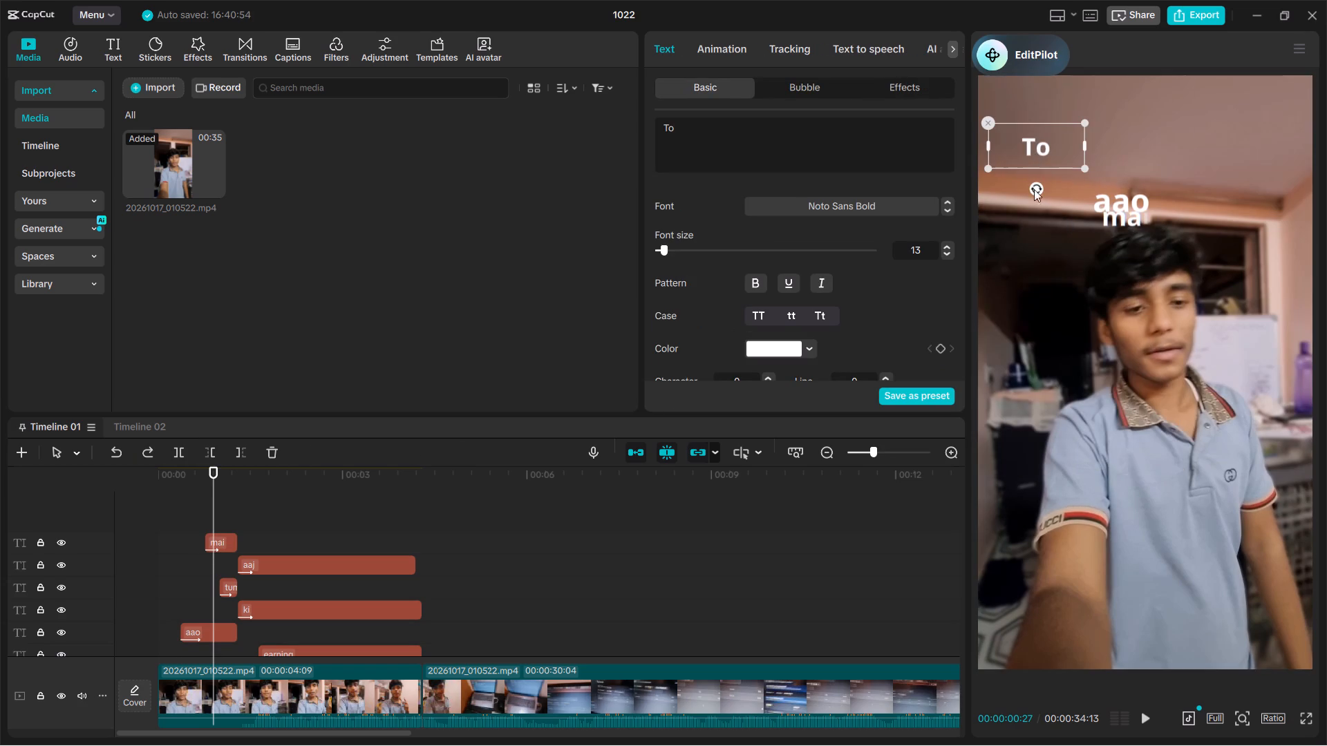
{"action": "left_click_drag", "start_coordinate": [1034, 189], "coordinate": [1031, 204]}
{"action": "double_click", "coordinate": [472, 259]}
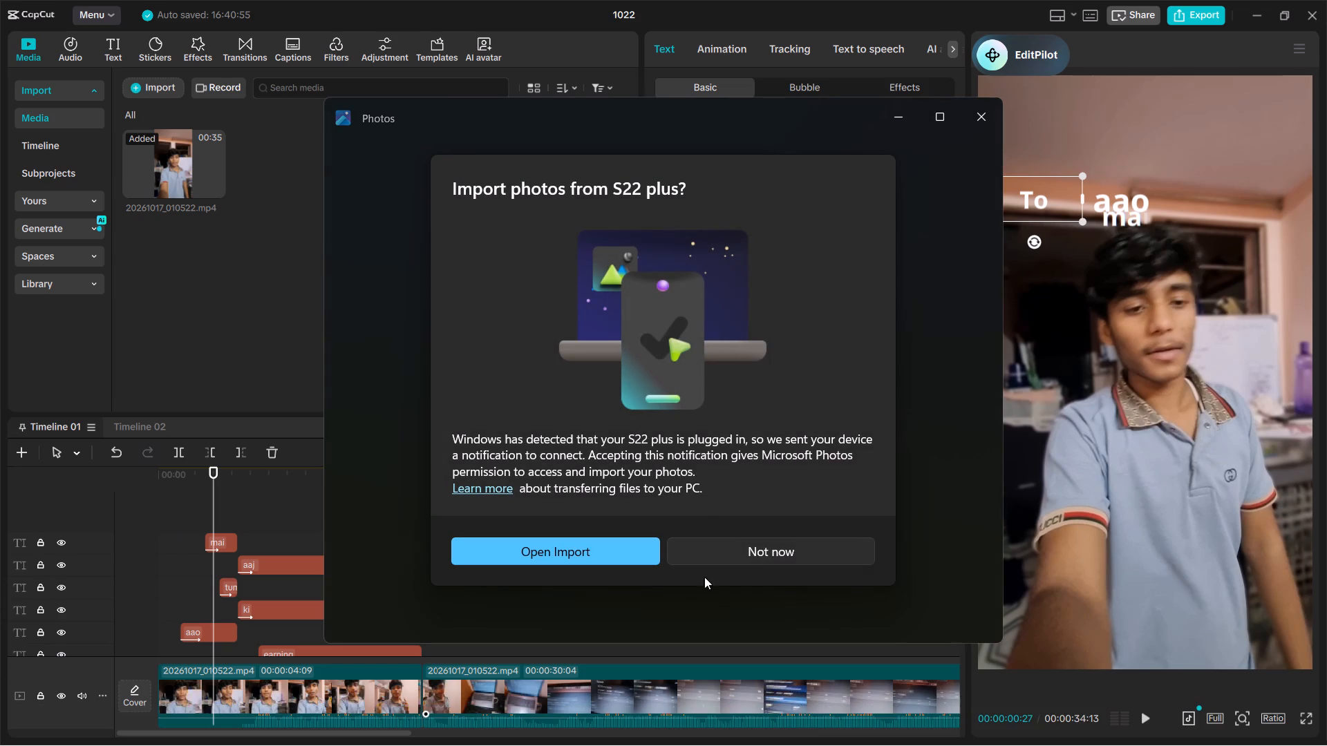
Decline the Photos offer to import pictures from the connected phone.
{"action": "left_click", "coordinate": [782, 553]}
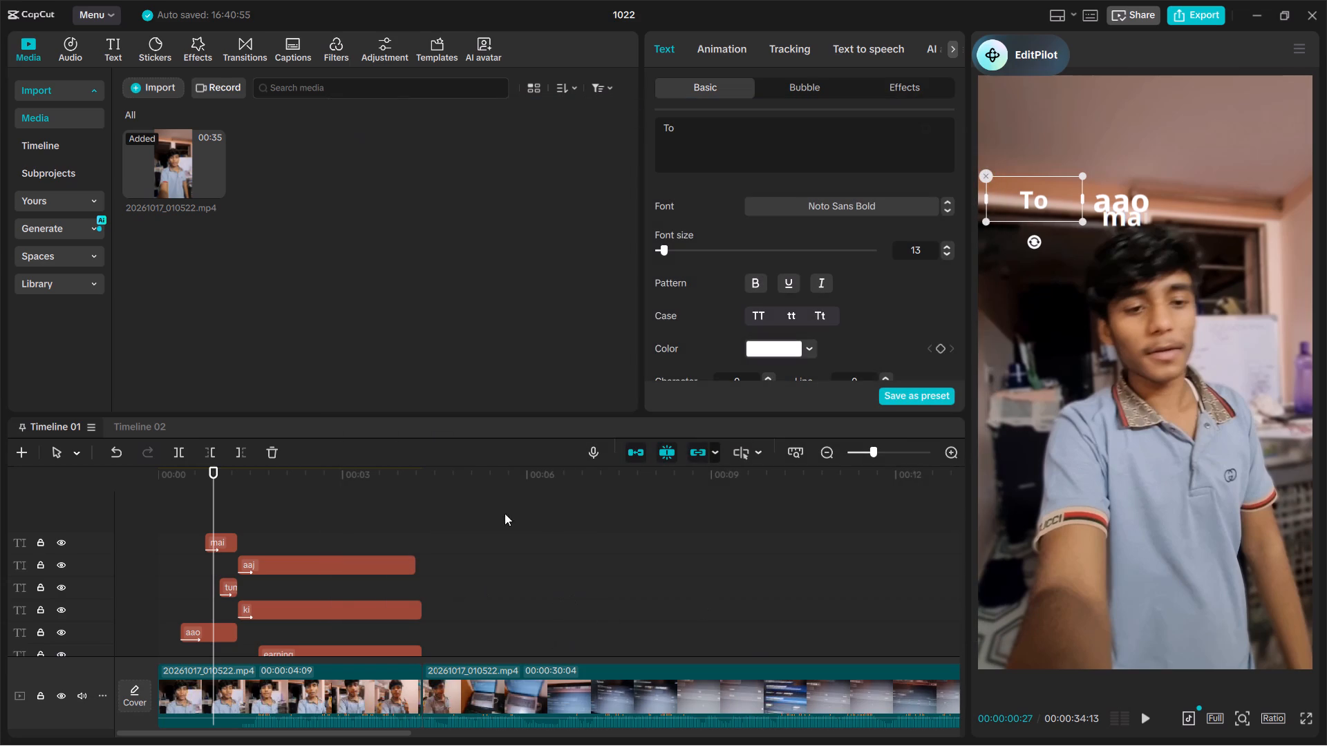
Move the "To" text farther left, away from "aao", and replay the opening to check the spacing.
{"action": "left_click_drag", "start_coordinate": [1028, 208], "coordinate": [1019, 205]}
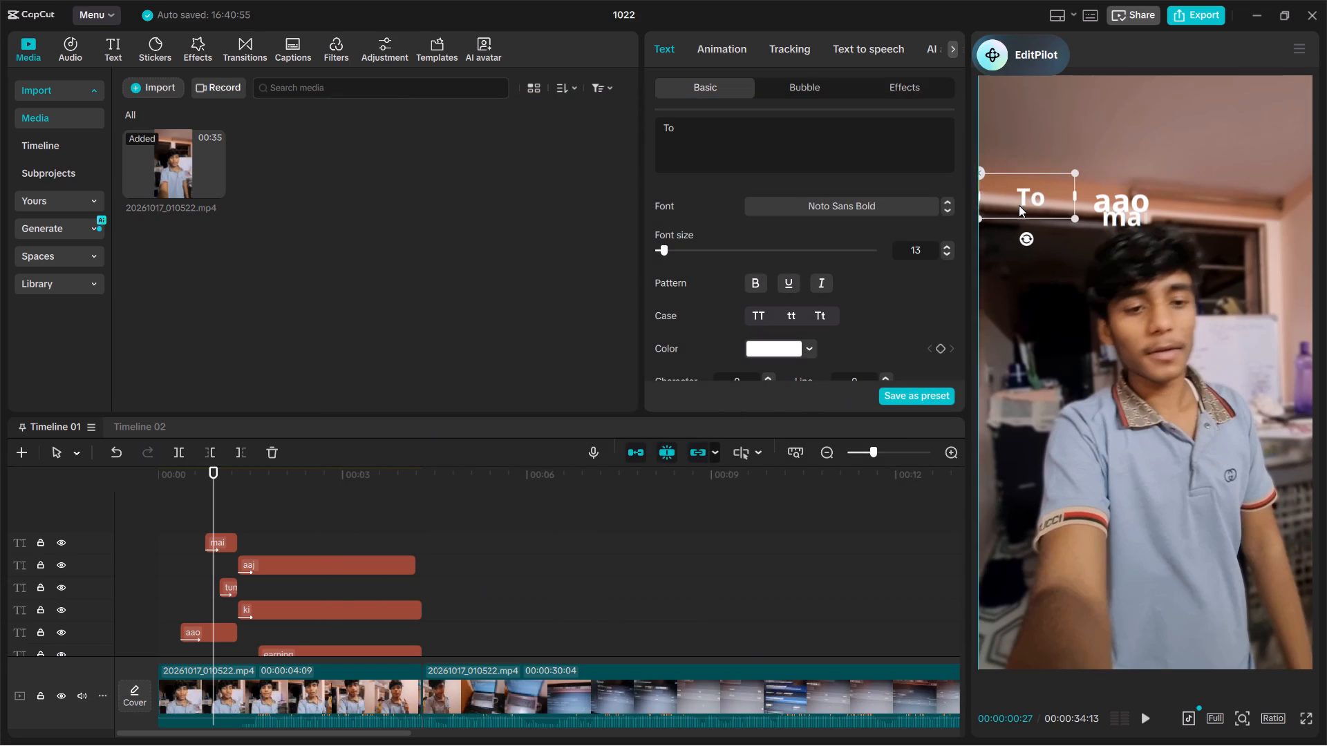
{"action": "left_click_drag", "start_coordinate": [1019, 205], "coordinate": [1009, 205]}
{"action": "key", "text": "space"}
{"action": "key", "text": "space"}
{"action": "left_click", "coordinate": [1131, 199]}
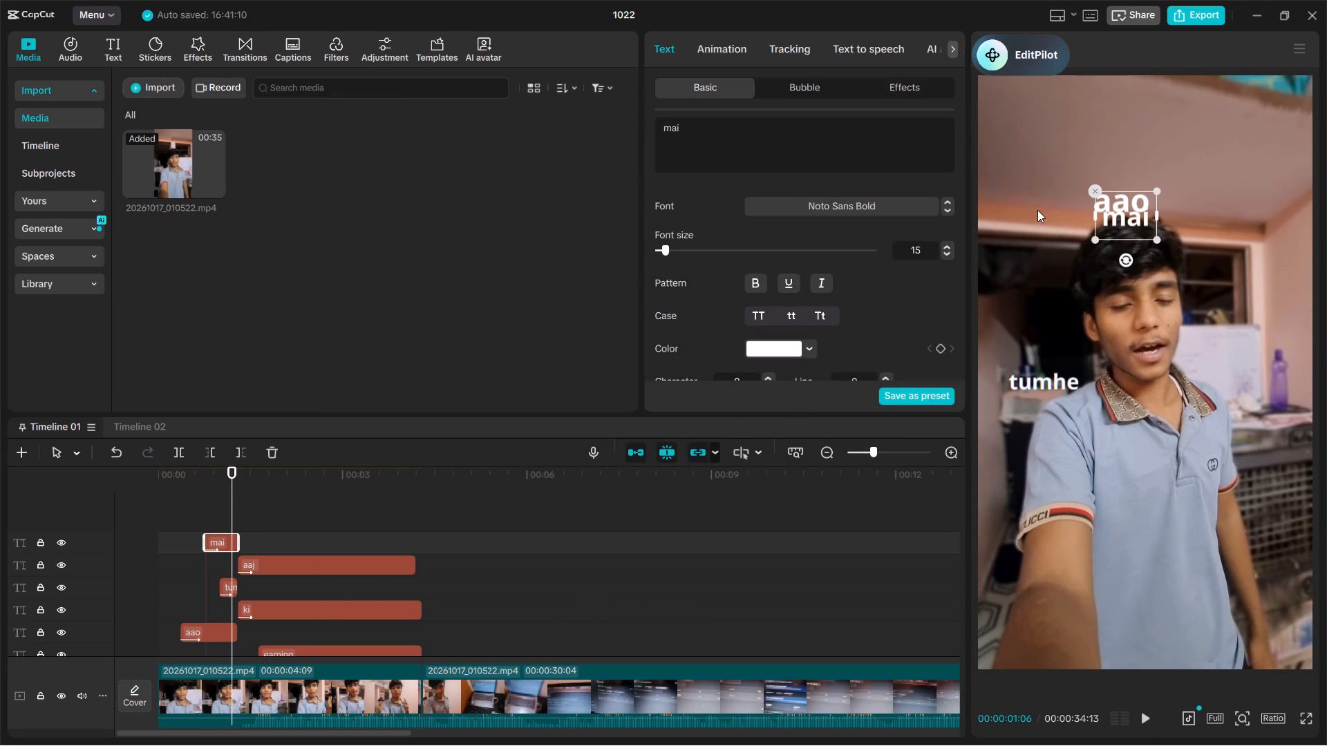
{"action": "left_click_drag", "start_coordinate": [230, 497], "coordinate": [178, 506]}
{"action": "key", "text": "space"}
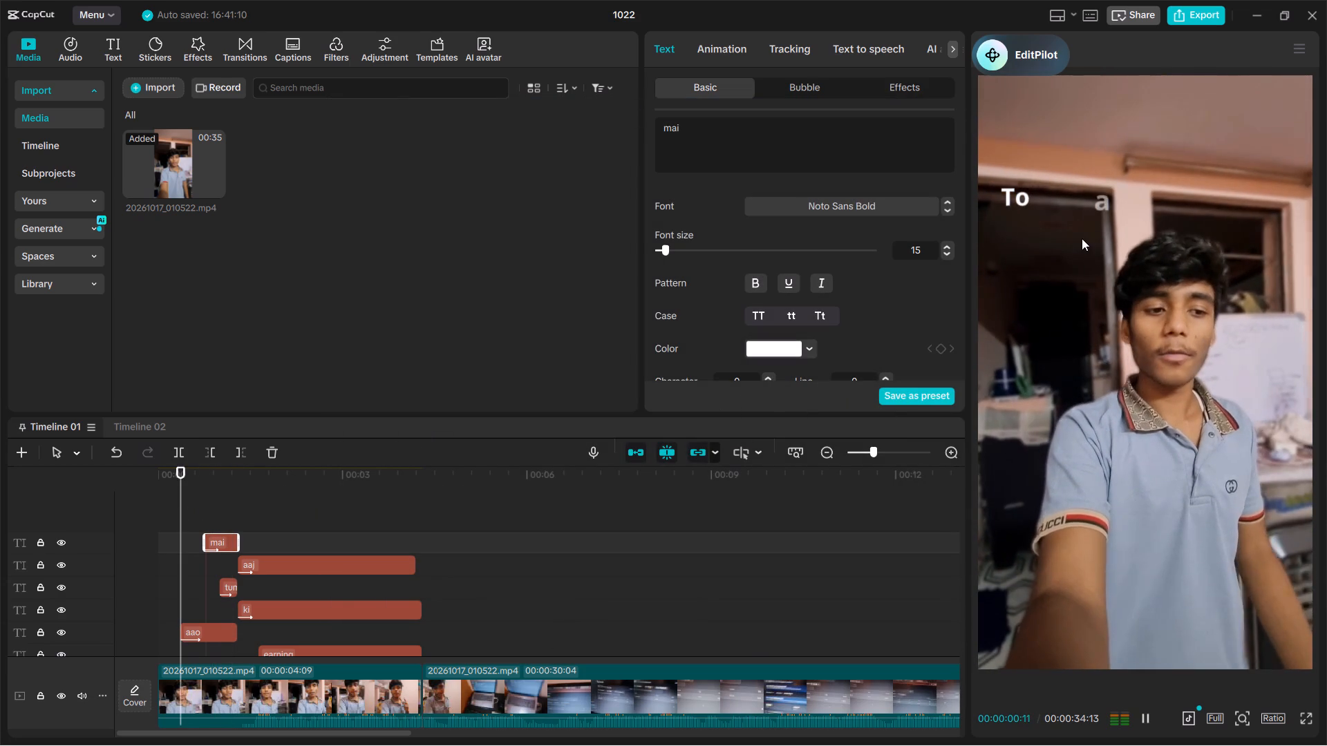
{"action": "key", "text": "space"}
Set the "To" text's font size to 14 and move "aao" directly beneath it.
{"action": "left_click", "coordinate": [1016, 201]}
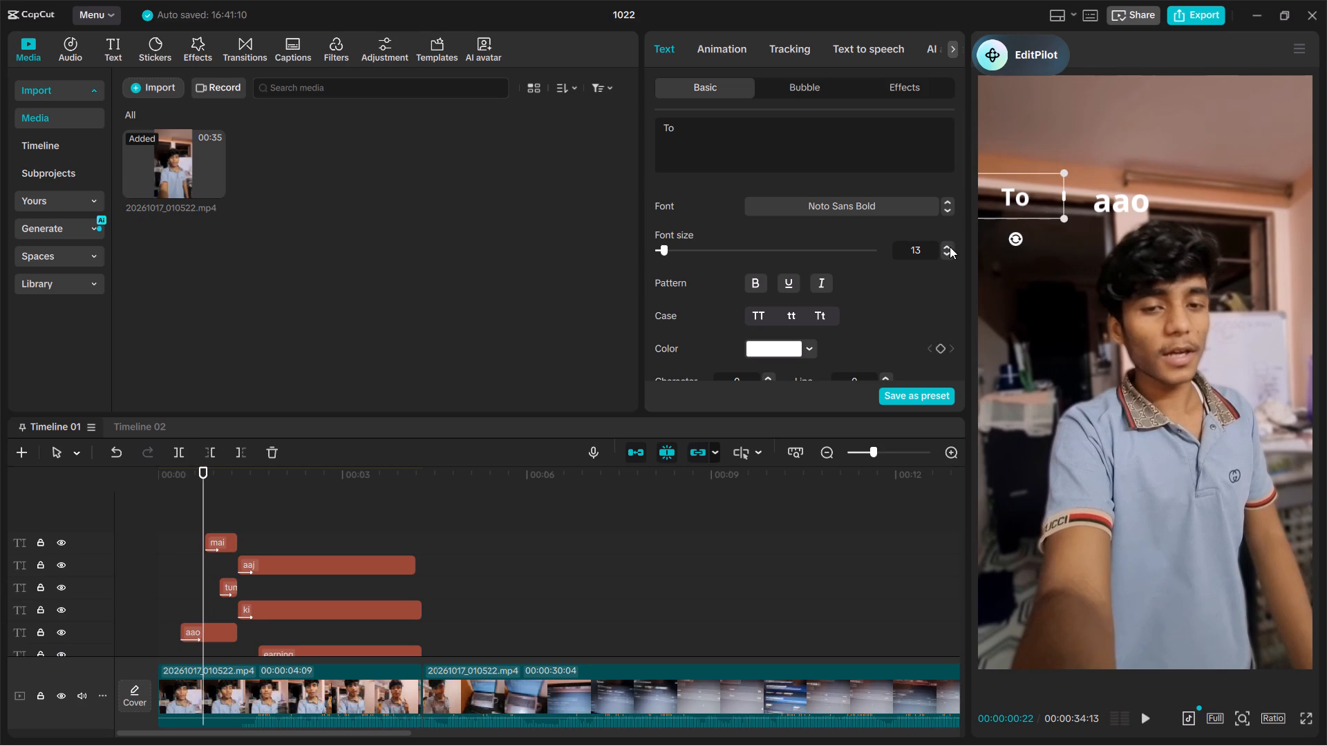
{"action": "left_click", "coordinate": [946, 247]}
{"action": "left_click_drag", "start_coordinate": [1116, 198], "coordinate": [1037, 223]}
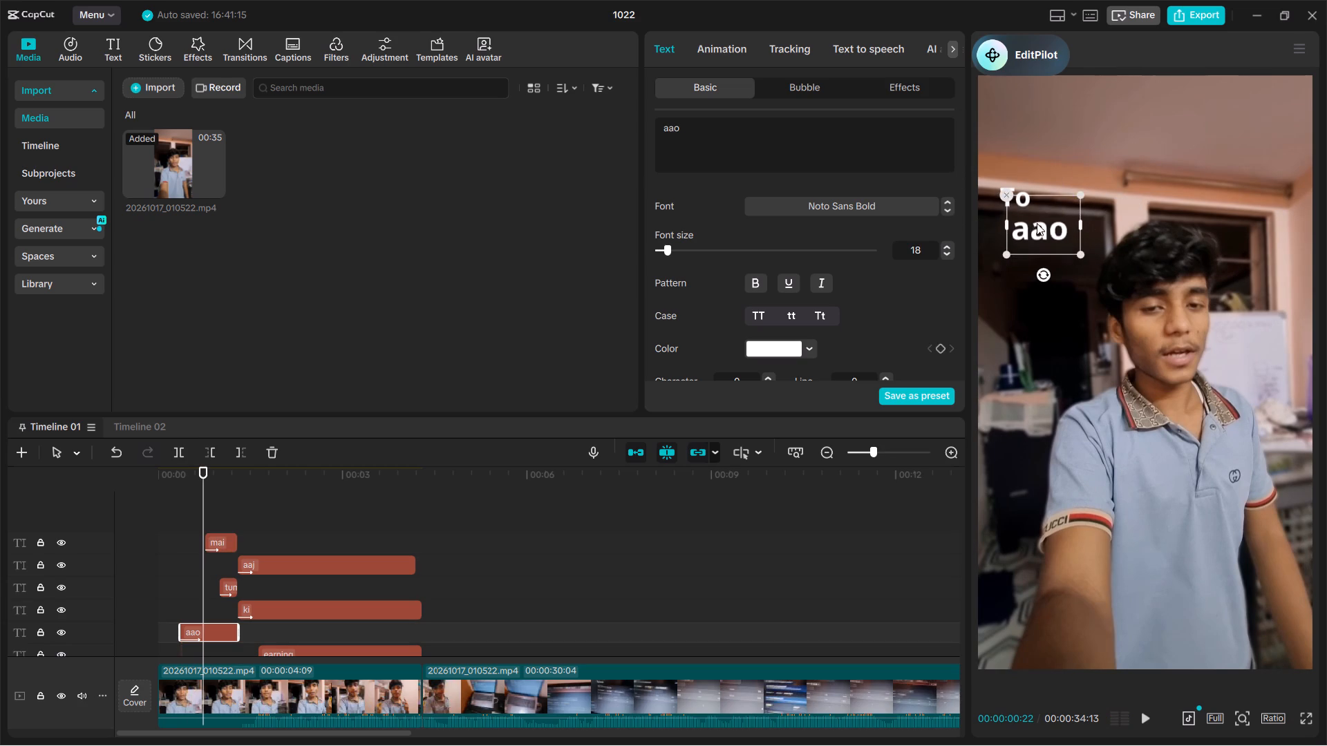
{"action": "left_click_drag", "start_coordinate": [1037, 223], "coordinate": [1039, 220]}
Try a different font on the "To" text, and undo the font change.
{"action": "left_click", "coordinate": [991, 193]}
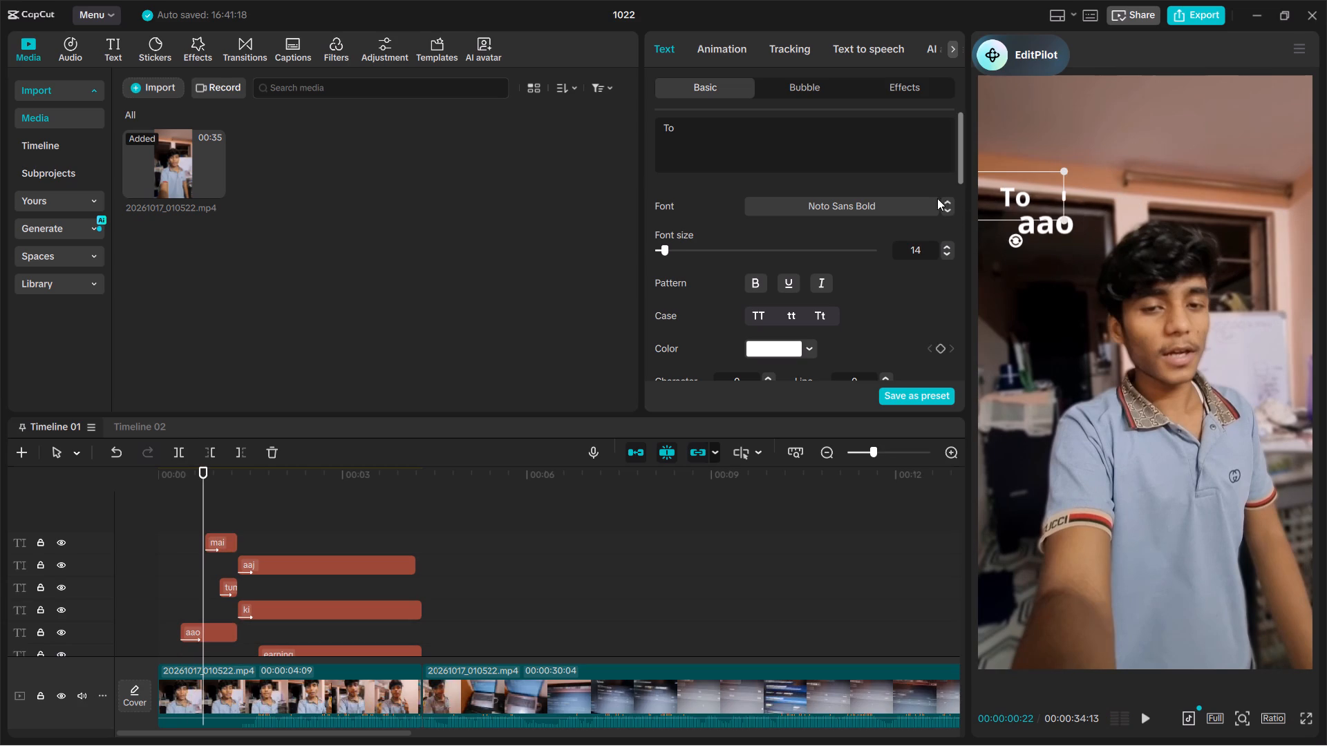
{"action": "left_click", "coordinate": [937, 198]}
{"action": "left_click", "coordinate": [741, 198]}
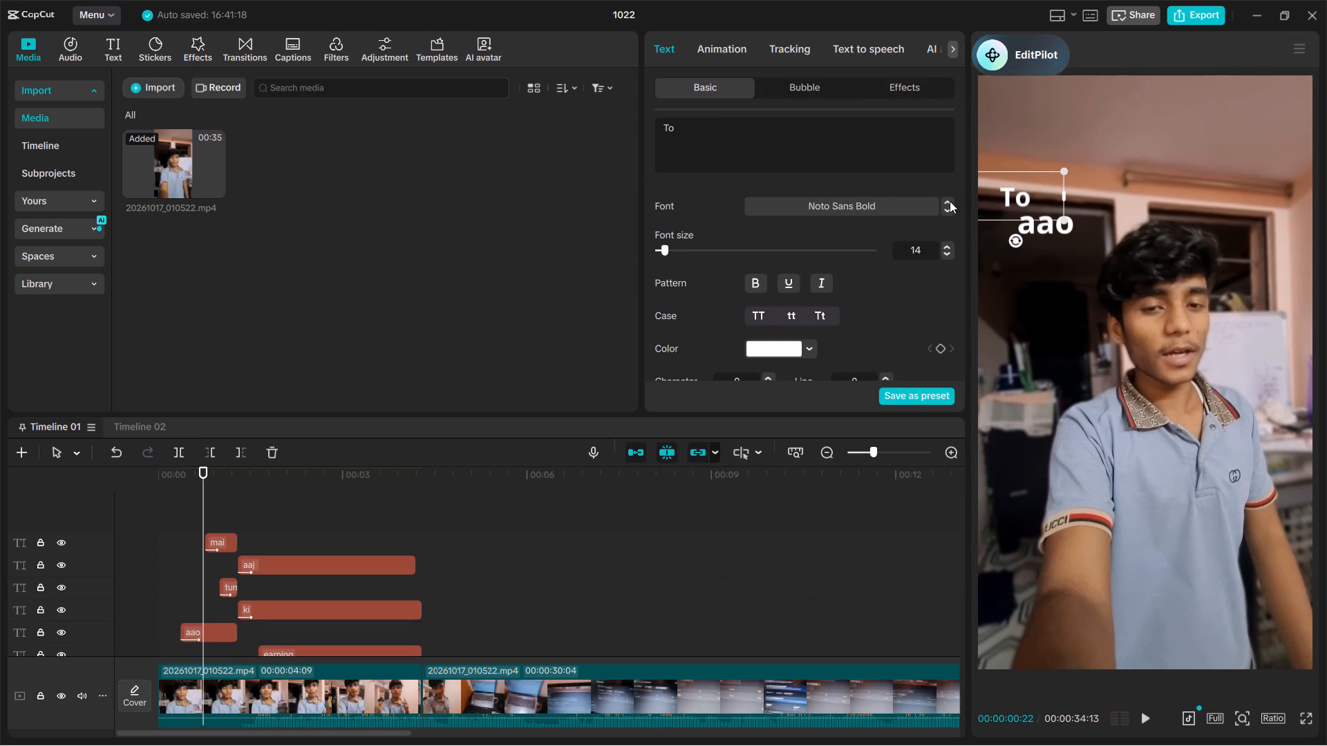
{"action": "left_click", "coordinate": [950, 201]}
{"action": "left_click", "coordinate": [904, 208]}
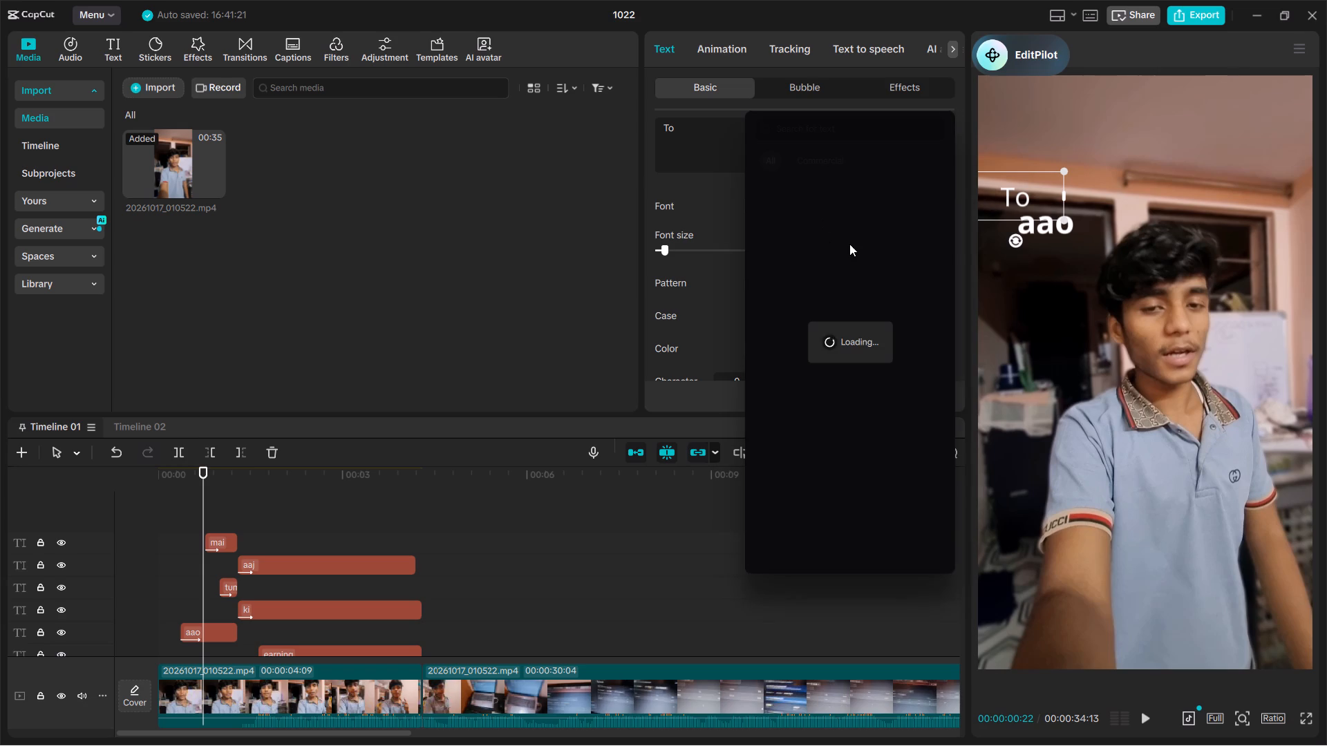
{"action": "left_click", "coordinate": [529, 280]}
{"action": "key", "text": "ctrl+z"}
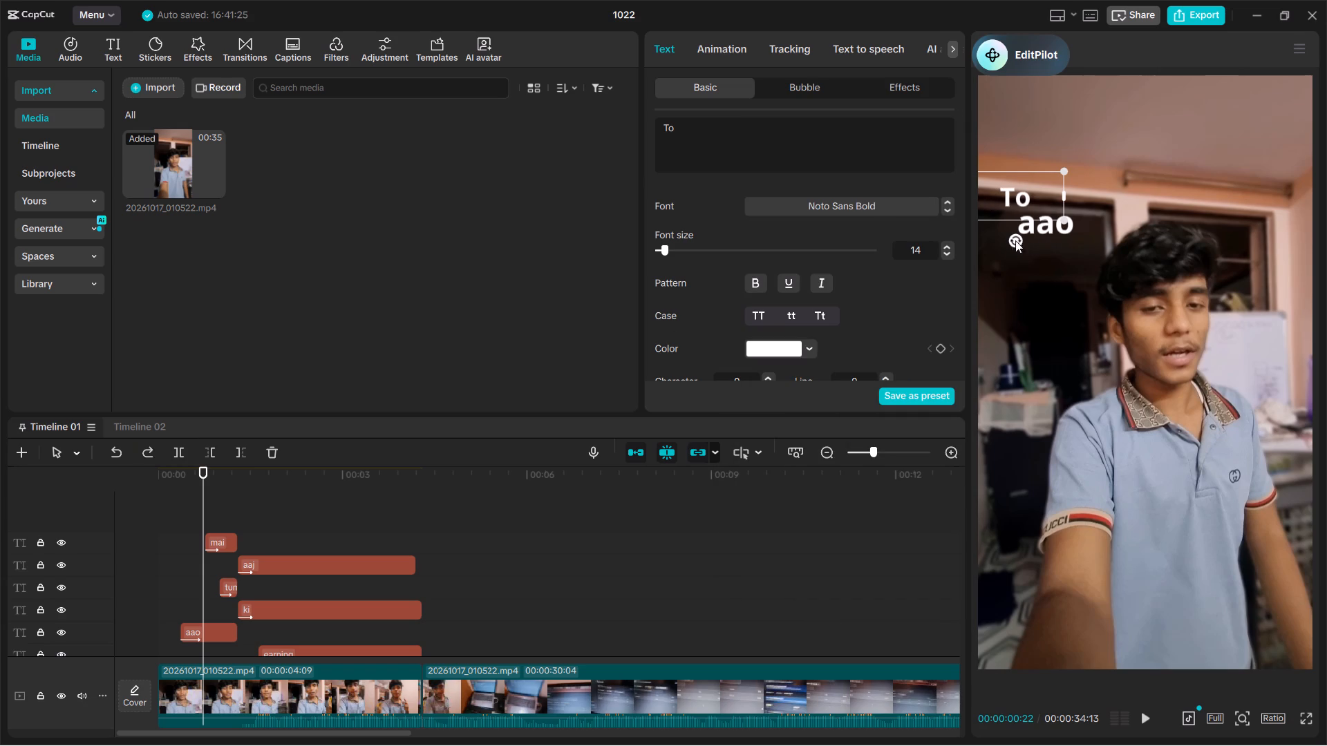
Set the "To" text's font size to 15.
{"action": "left_click", "coordinate": [949, 250]}
Replay the opening from the start in short bursts to check how "To", "aao" and "mai" sit together.
{"action": "left_click", "coordinate": [1055, 234]}
{"action": "left_click", "coordinate": [1046, 234]}
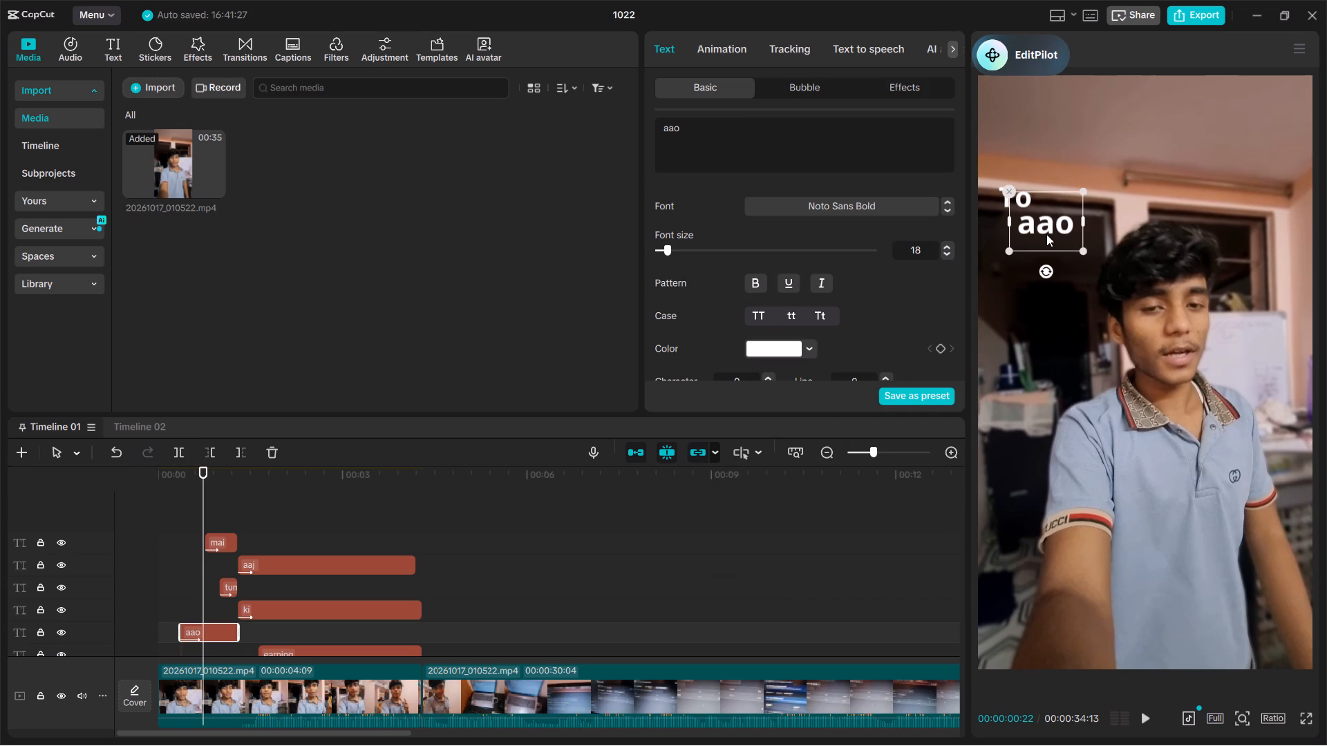
{"action": "left_click_drag", "start_coordinate": [206, 498], "coordinate": [167, 504]}
{"action": "key", "text": "space"}
{"action": "key", "text": "space"}
{"action": "key", "text": "space"}
{"action": "key", "text": "space"}
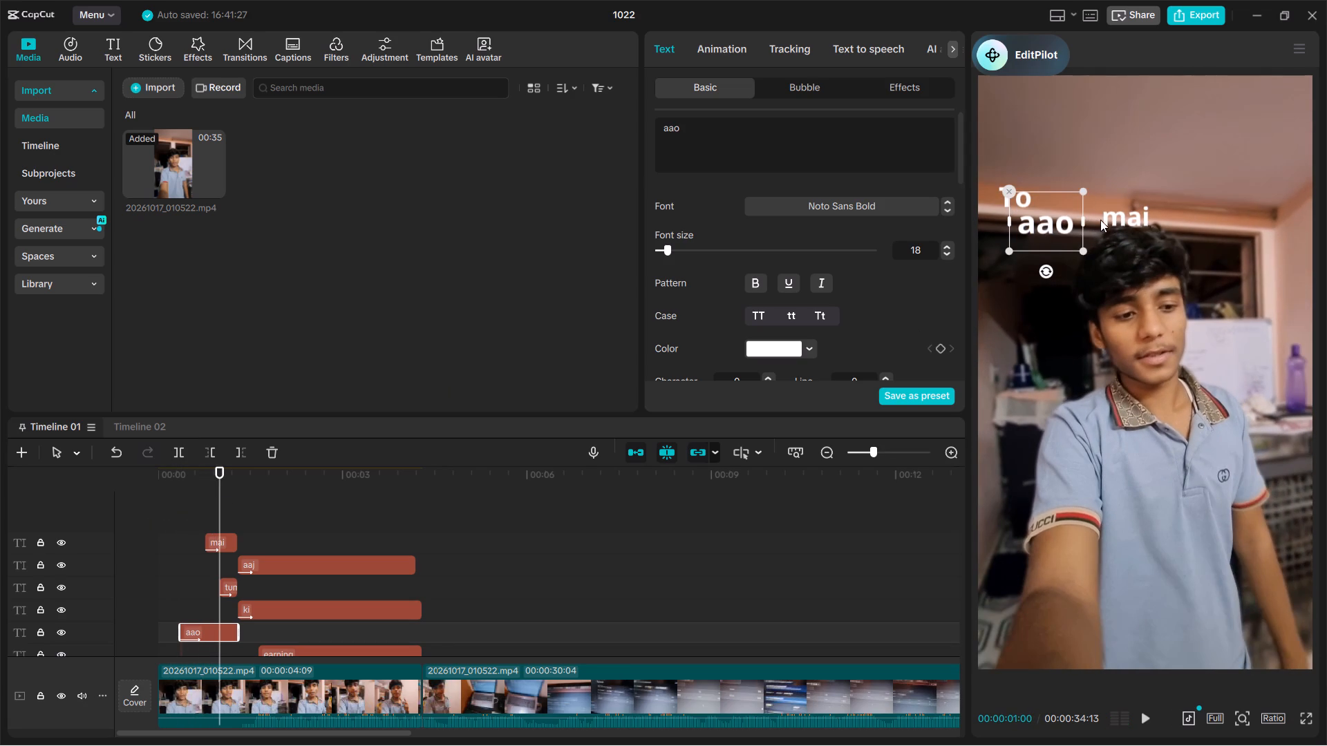
Move "aao" aside to the right of the speaker and place "To" on the shoulder of his shirt.
{"action": "left_click_drag", "start_coordinate": [1028, 214], "coordinate": [1255, 377]}
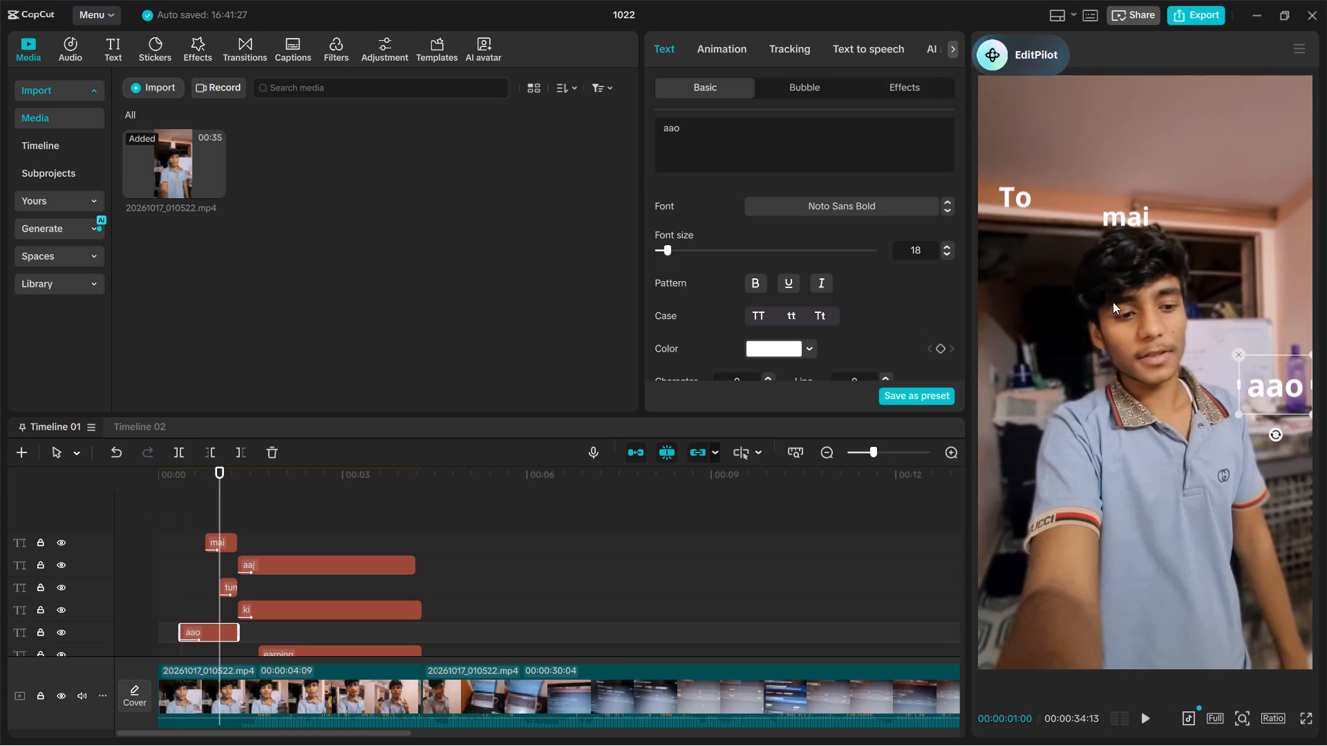
{"action": "left_click", "coordinate": [1013, 199]}
{"action": "left_click_drag", "start_coordinate": [1013, 199], "coordinate": [1073, 408]}
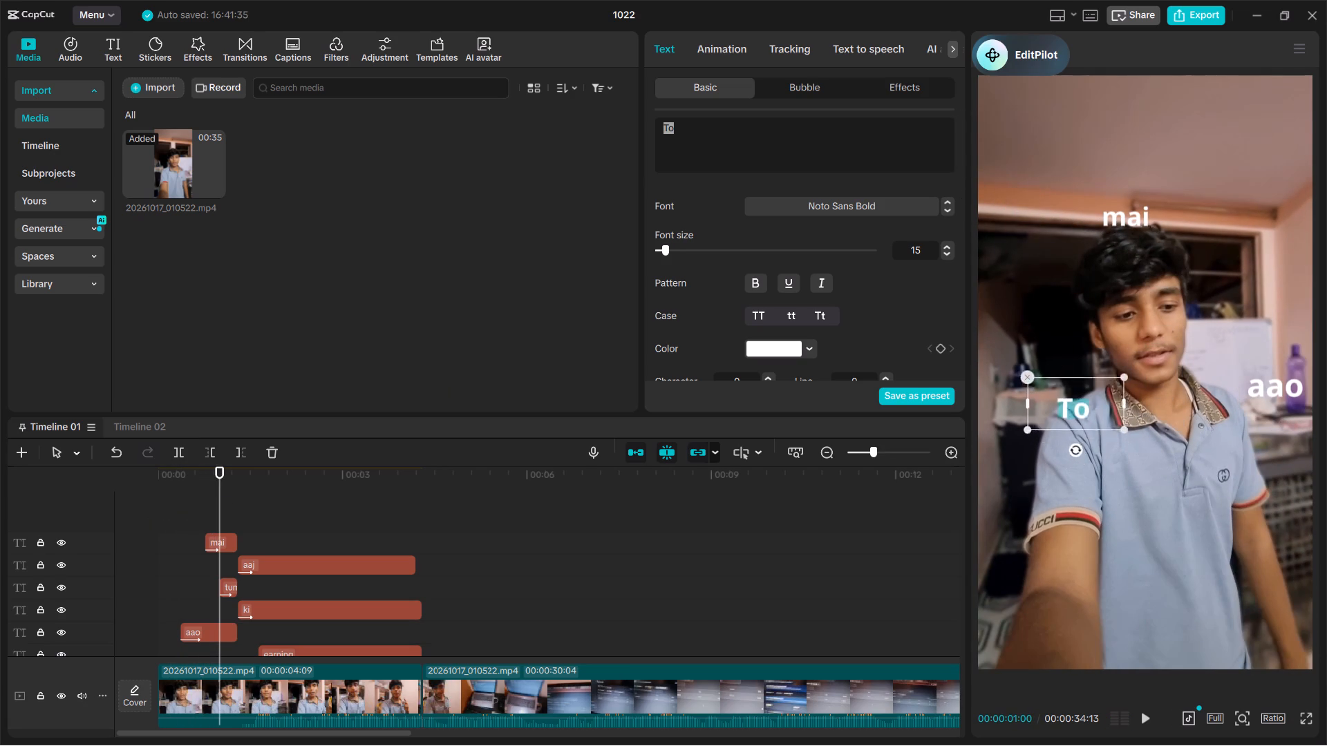
{"action": "left_click_drag", "start_coordinate": [1073, 408], "coordinate": [1079, 470]}
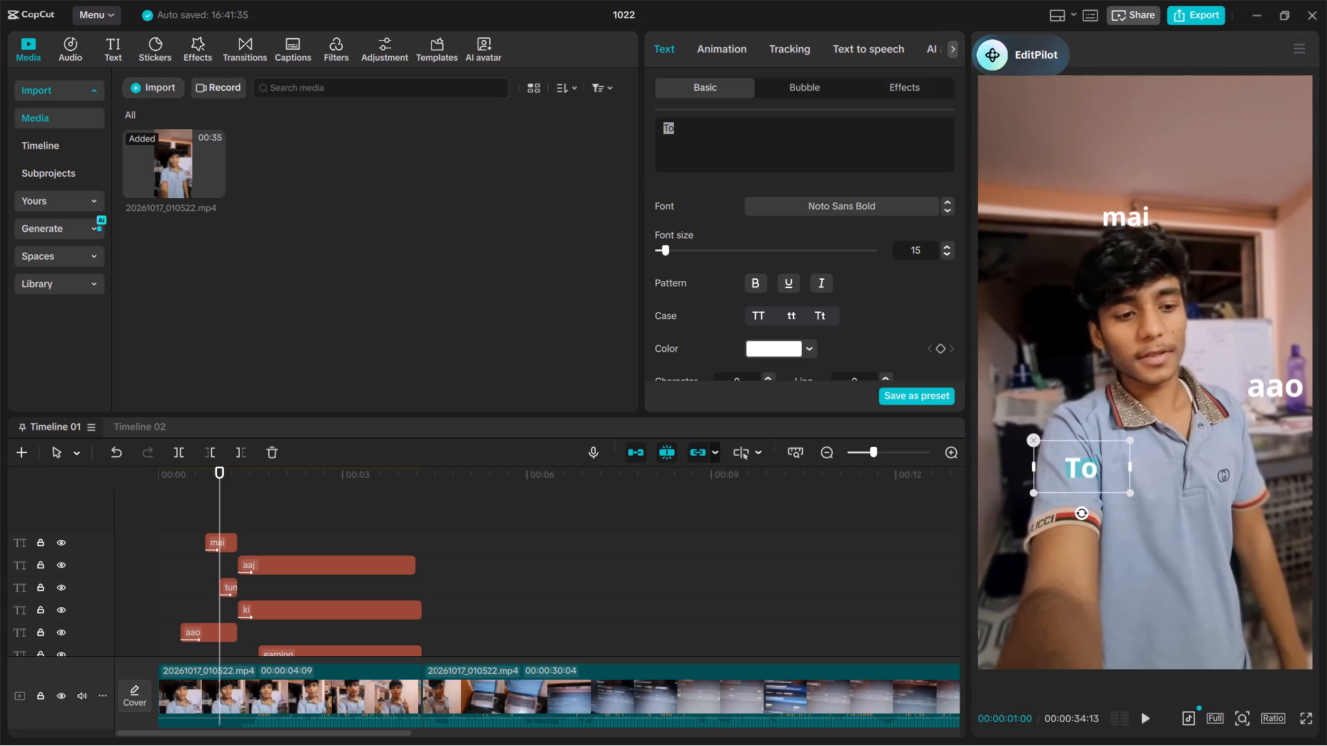
{"action": "left_click_drag", "start_coordinate": [1079, 470], "coordinate": [1077, 432]}
{"action": "key", "text": "space"}
{"action": "key", "text": "space"}
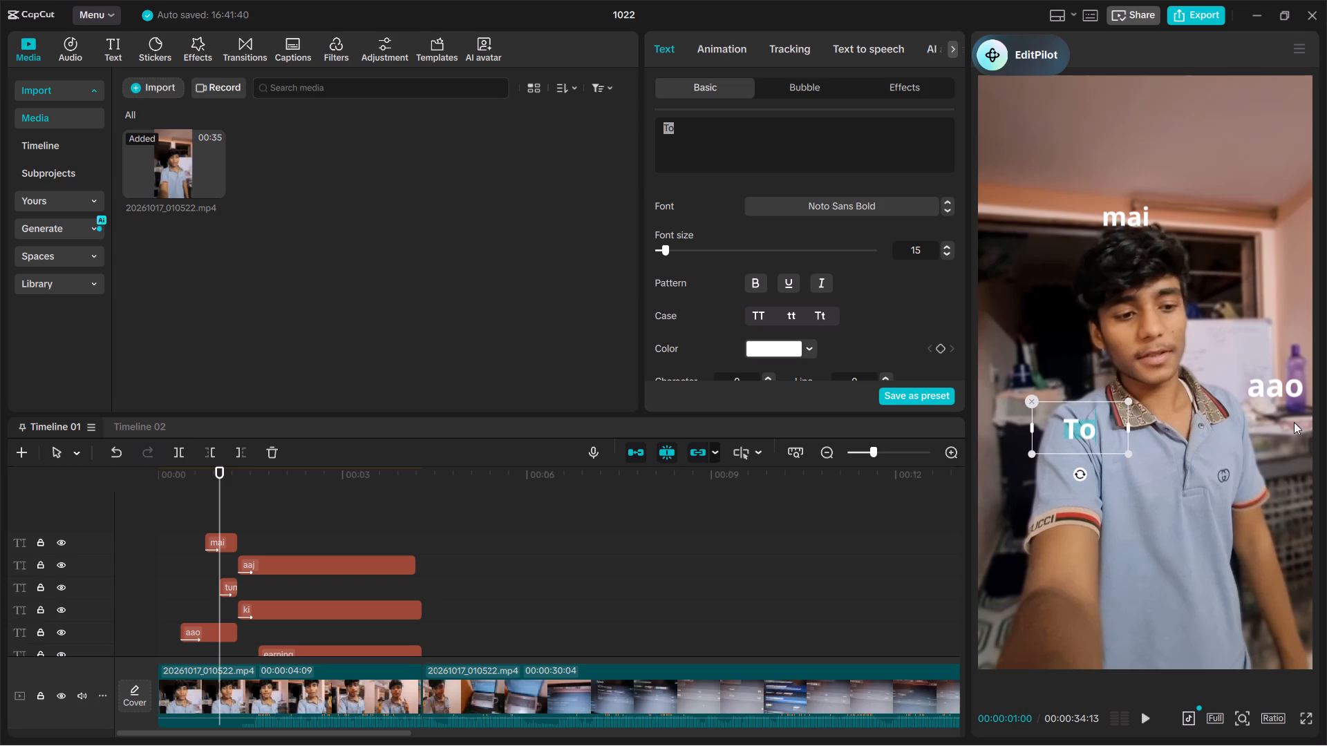
Move "aao" just below "To" on the shirt, offset to its left, and set its font size to 17.
{"action": "left_click", "coordinate": [1267, 389]}
{"action": "left_click_drag", "start_coordinate": [1285, 389], "coordinate": [1095, 452]}
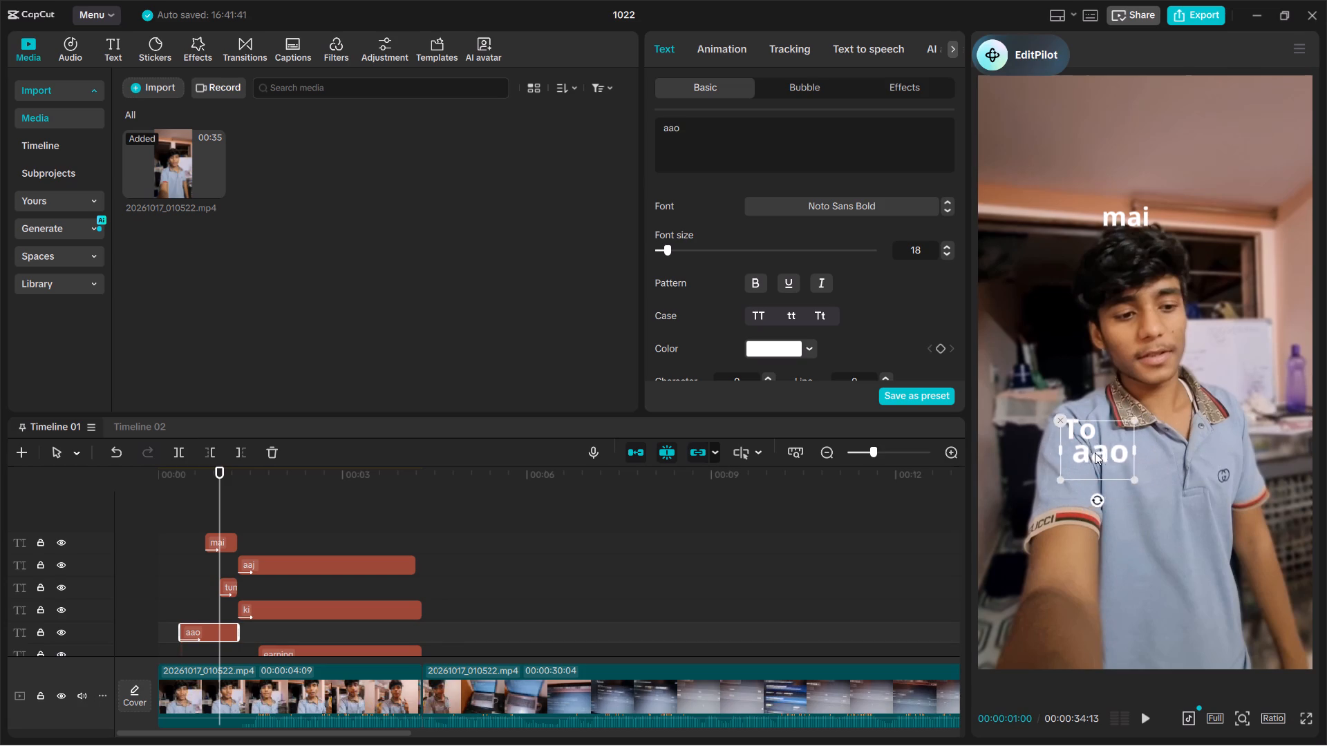
{"action": "left_click_drag", "start_coordinate": [1095, 452], "coordinate": [1067, 450]}
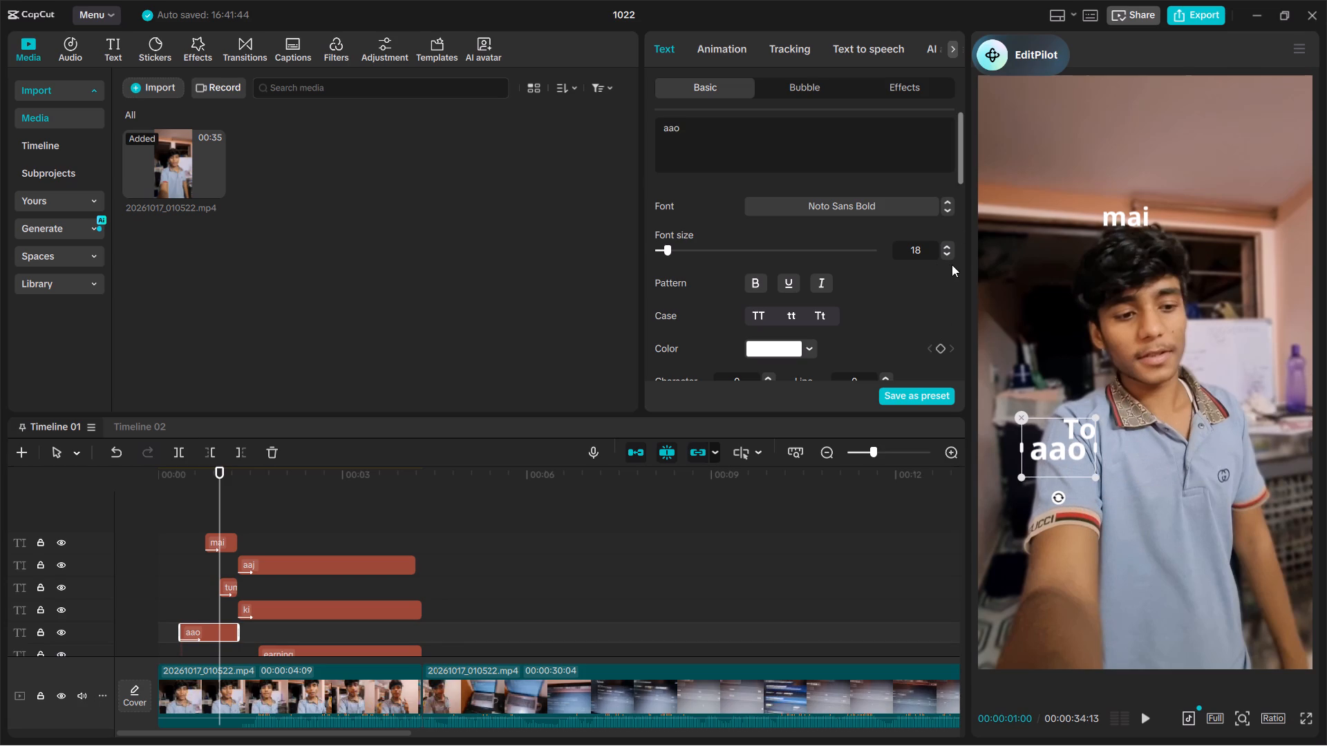
{"action": "left_click", "coordinate": [950, 256]}
Move the "mai" text from above the speaker's hair down to the shirt, just below the end of "aao".
{"action": "left_click", "coordinate": [1112, 229]}
{"action": "left_click_drag", "start_coordinate": [1121, 223], "coordinate": [1124, 244]}
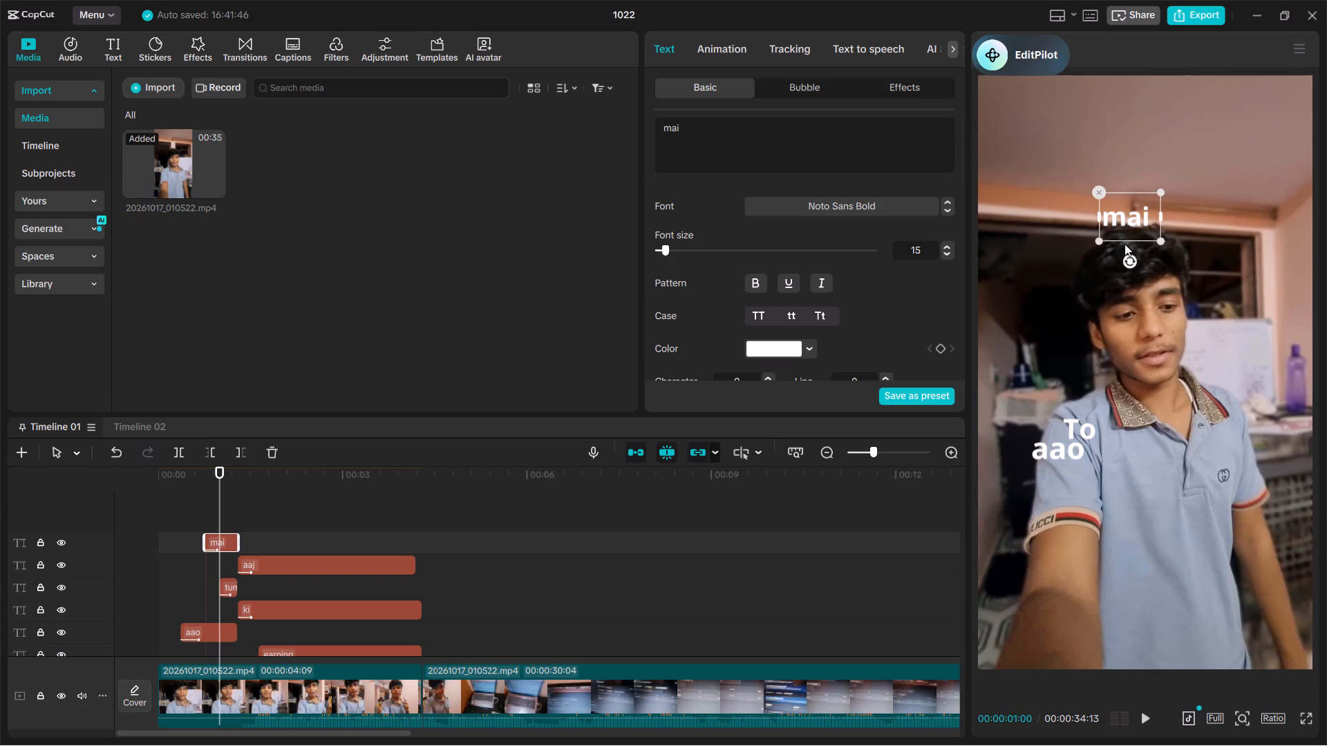
{"action": "left_click_drag", "start_coordinate": [1124, 244], "coordinate": [1101, 473]}
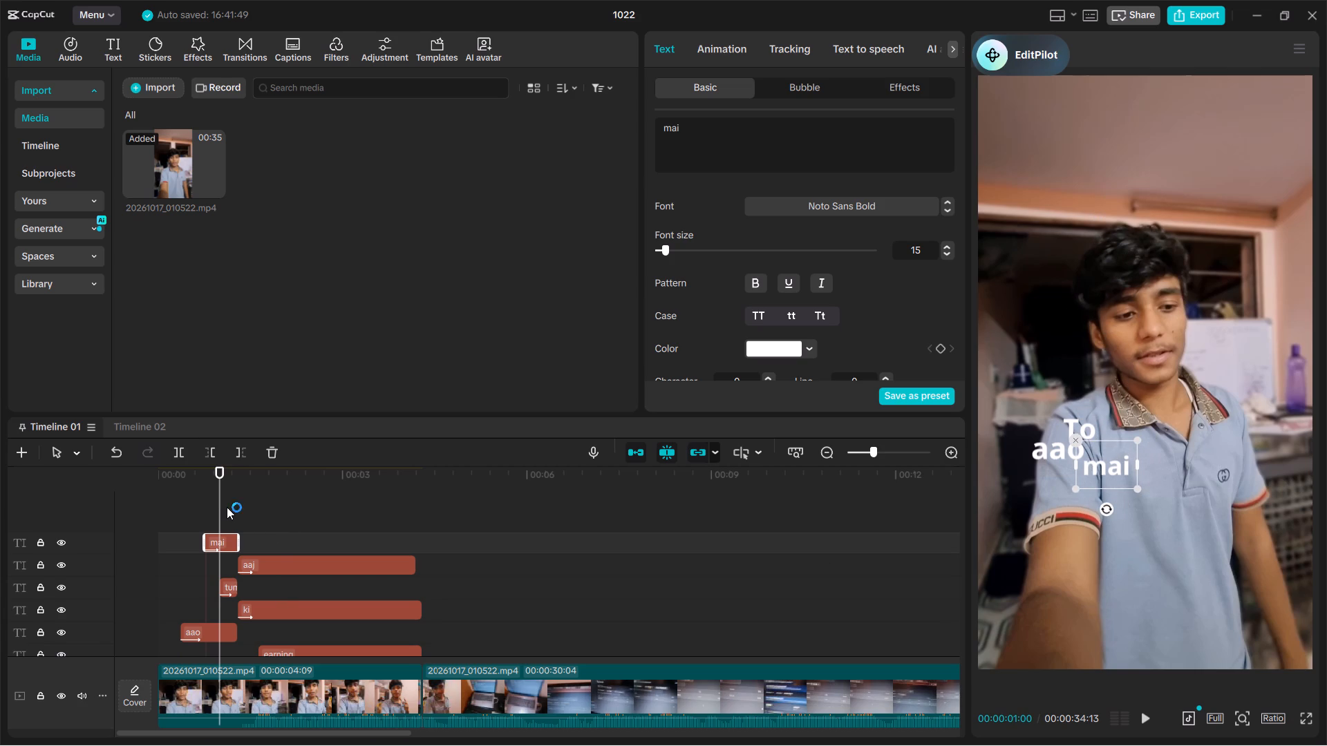
Replay the opening from the start in short bursts to check the "To", "aao", "mai" stack on the shirt.
{"action": "left_click_drag", "start_coordinate": [224, 507], "coordinate": [73, 534]}
{"action": "key", "text": "space"}
{"action": "key", "text": "space"}
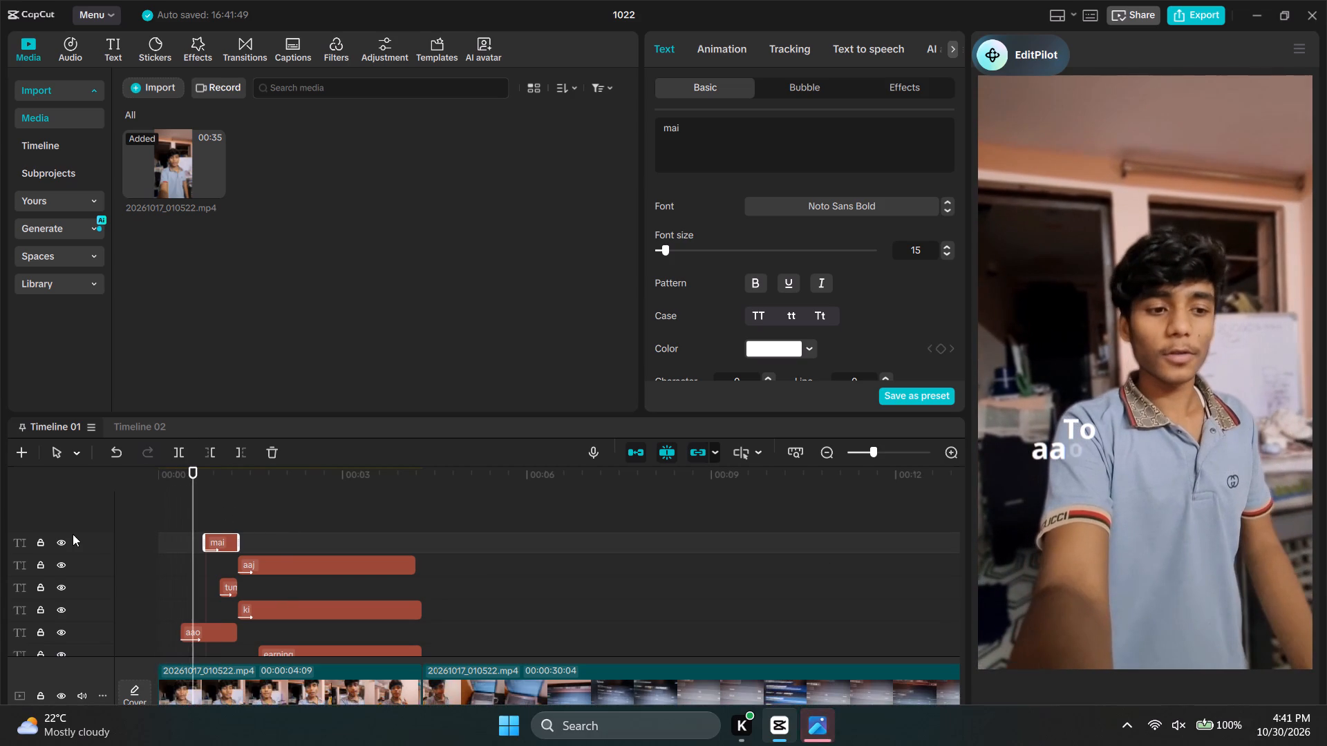
{"action": "key", "text": "space"}
{"action": "key", "text": "space"}
{"action": "key", "text": "space"}
{"action": "key", "text": "space"}
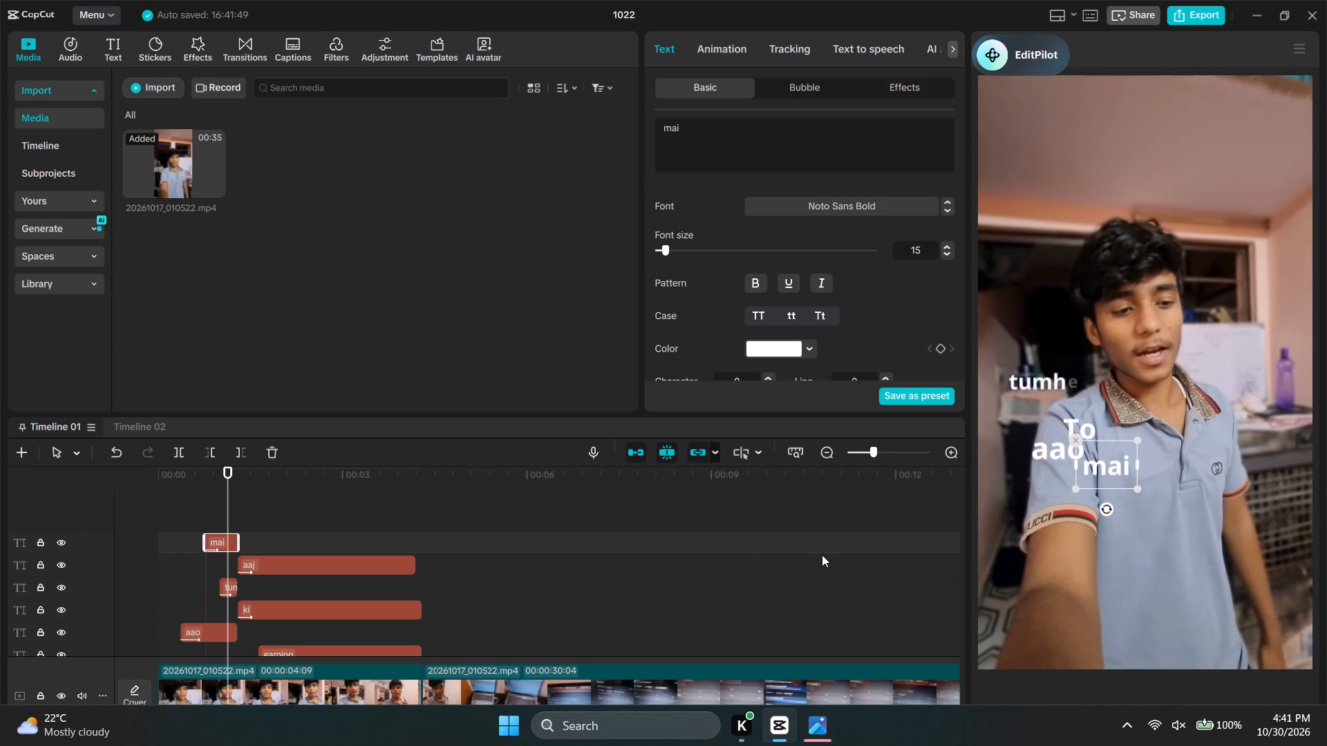
{"action": "key", "text": "space"}
{"action": "key", "text": "space"}
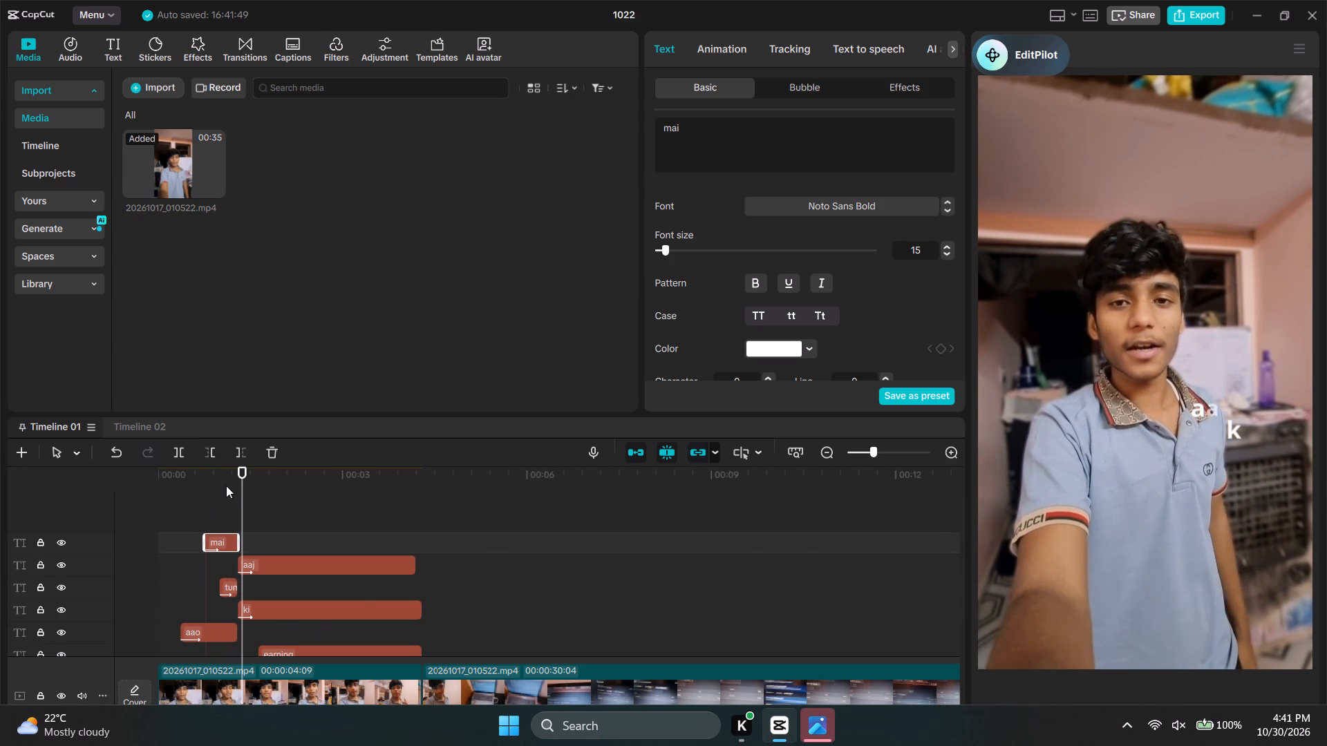
{"action": "left_click_drag", "start_coordinate": [238, 486], "coordinate": [163, 497]}
{"action": "key", "text": "space"}
{"action": "key", "text": "space"}
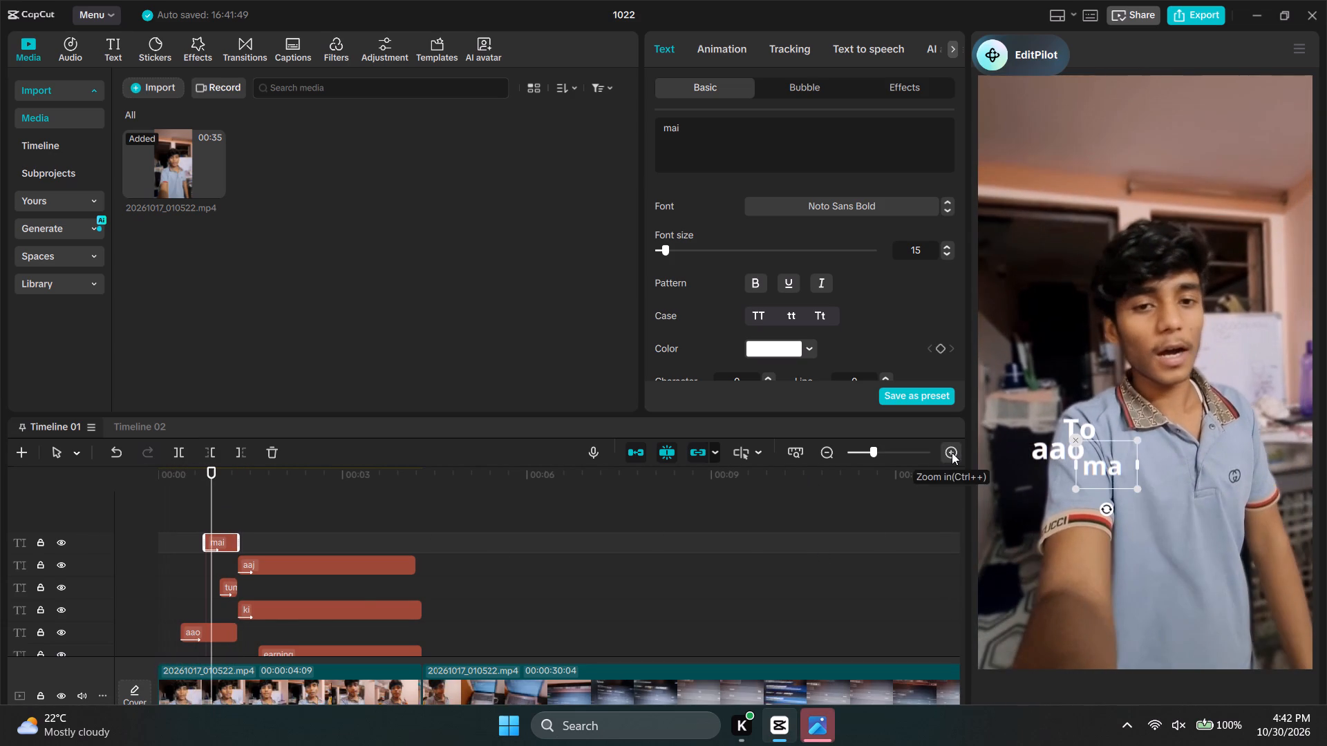
{"action": "key", "text": "space"}
{"action": "key", "text": "space"}
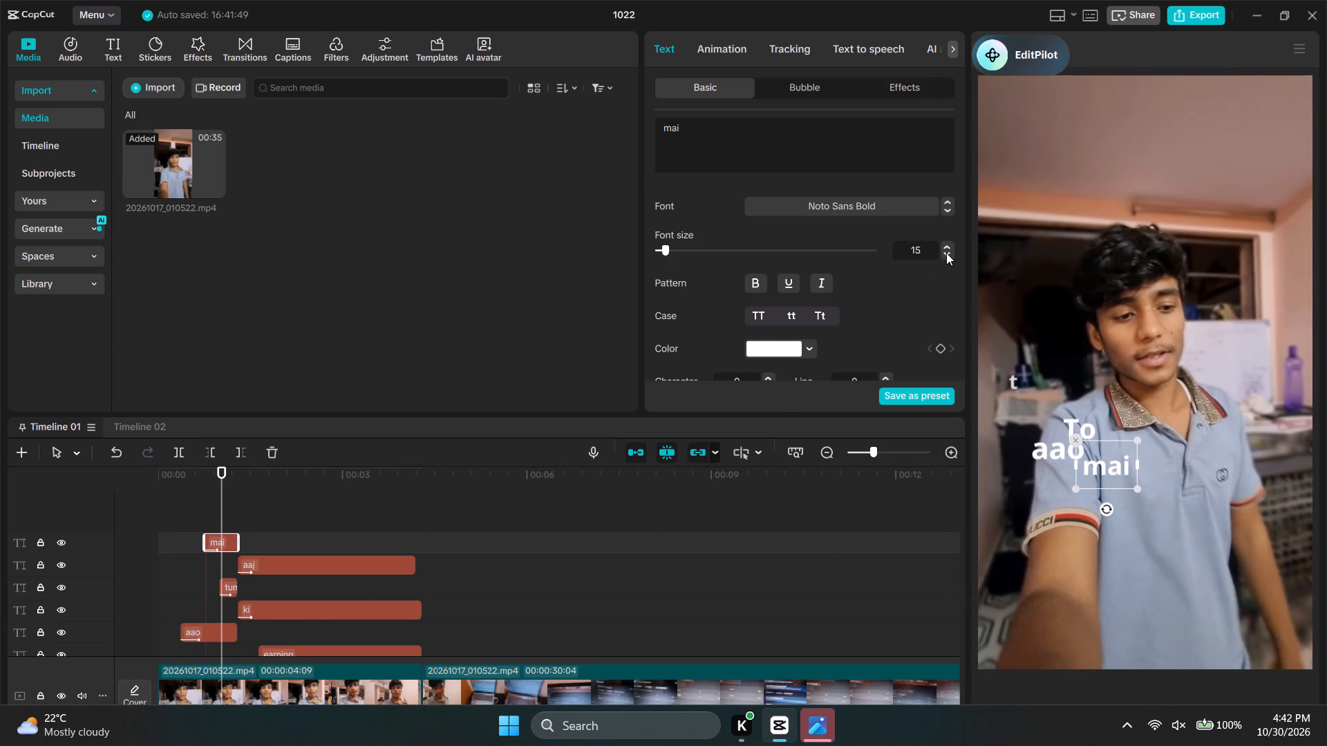
Set the "mai" text's font size to 16.
{"action": "left_click", "coordinate": [943, 247]}
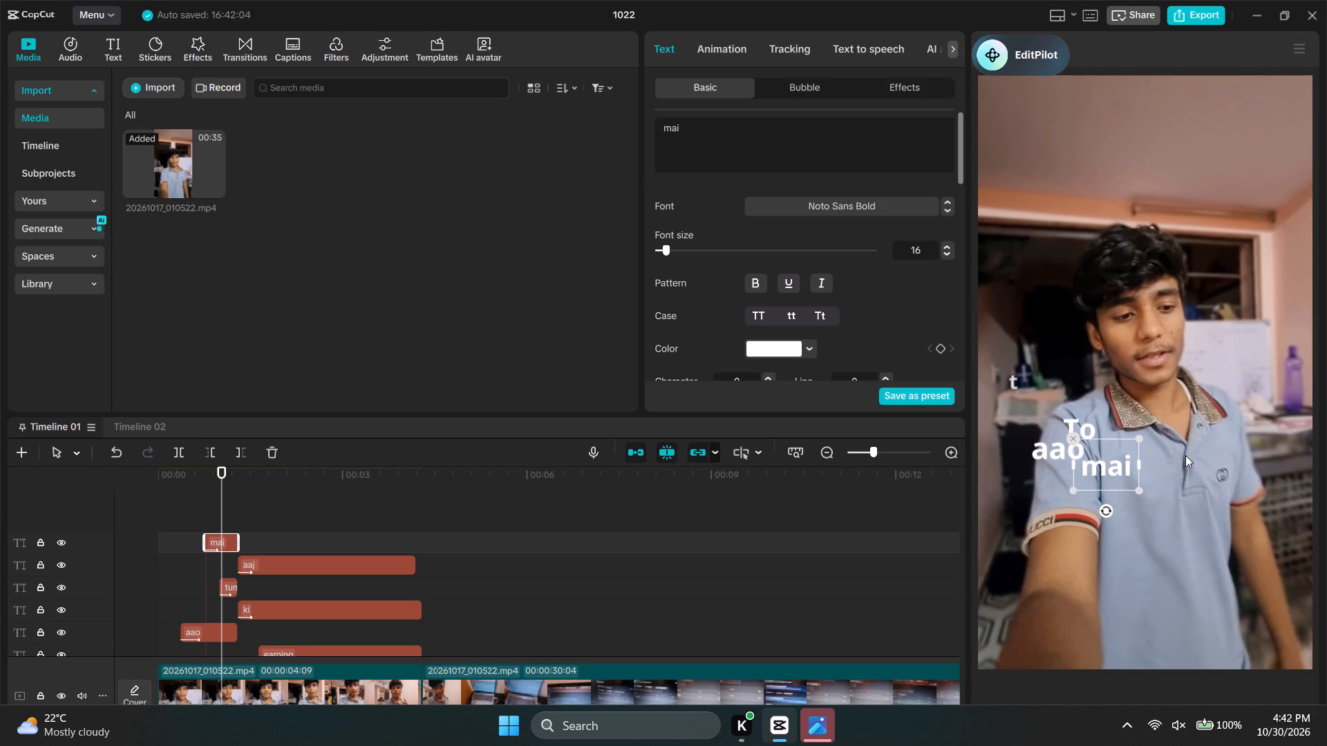
Replay the opening briefly and move "mai" down and to the right, clear of "aao", toward the middle of the shirt.
{"action": "left_click_drag", "start_coordinate": [223, 501], "coordinate": [151, 515]}
{"action": "key", "text": "space"}
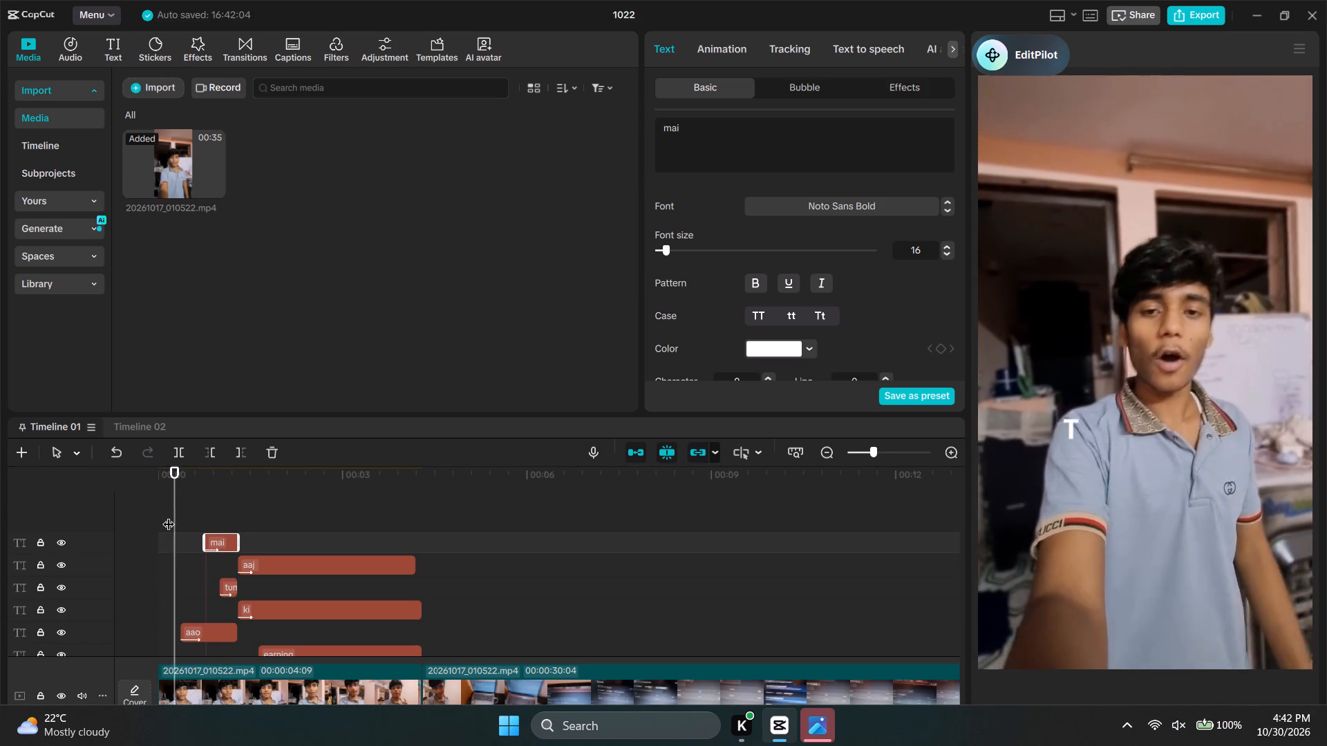
{"action": "key", "text": "space"}
{"action": "left_click_drag", "start_coordinate": [1113, 452], "coordinate": [1149, 488]}
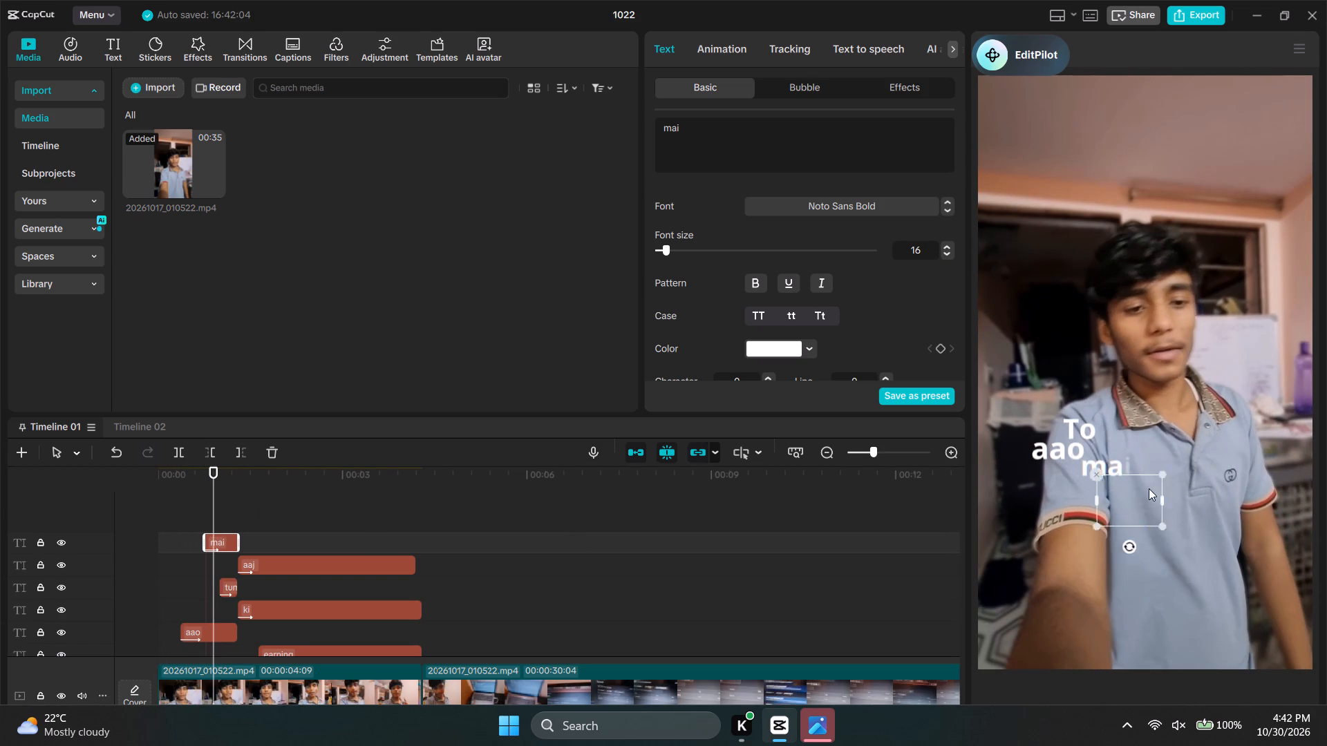
{"action": "left_click_drag", "start_coordinate": [1149, 488], "coordinate": [1176, 477]}
Move "aao" to the right so it sits just below "To", between "To" and "mai" in a diagonal.
{"action": "left_click", "coordinate": [1071, 452]}
{"action": "left_click_drag", "start_coordinate": [1071, 452], "coordinate": [1130, 450]}
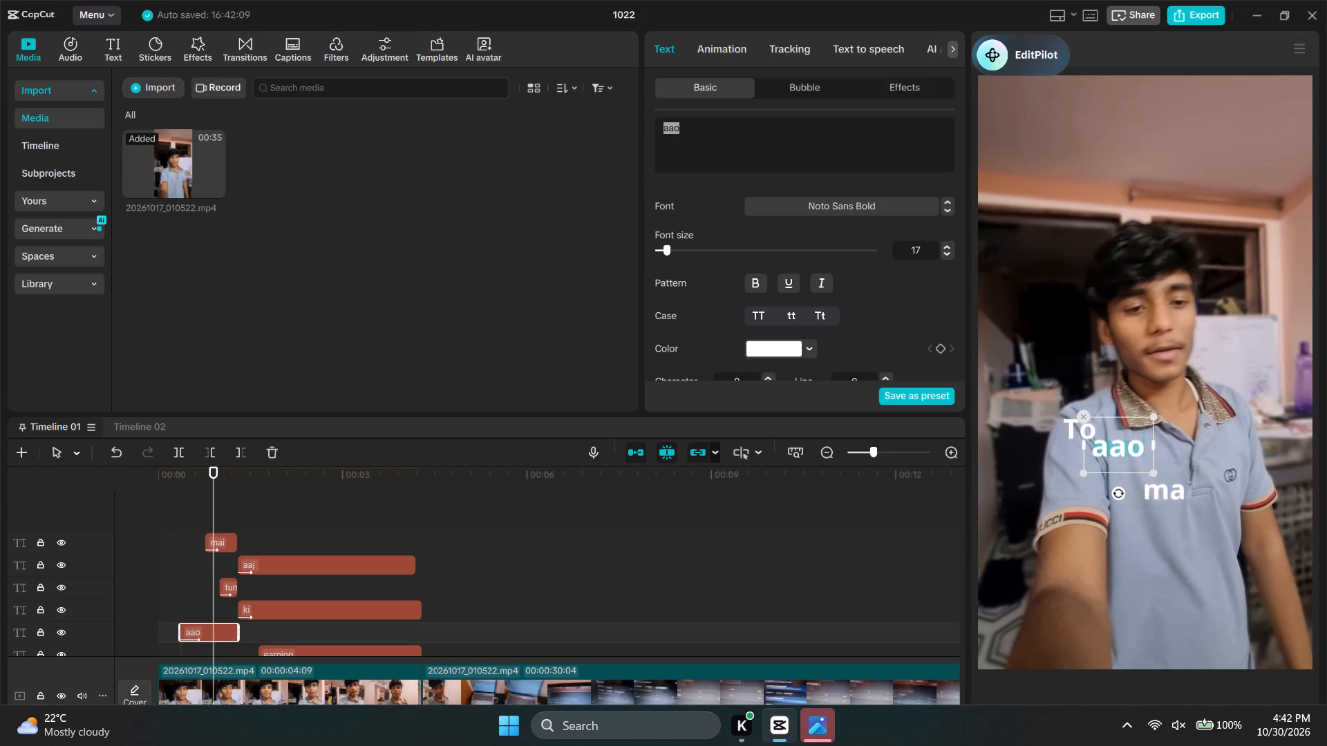
{"action": "left_click_drag", "start_coordinate": [1130, 450], "coordinate": [1116, 456]}
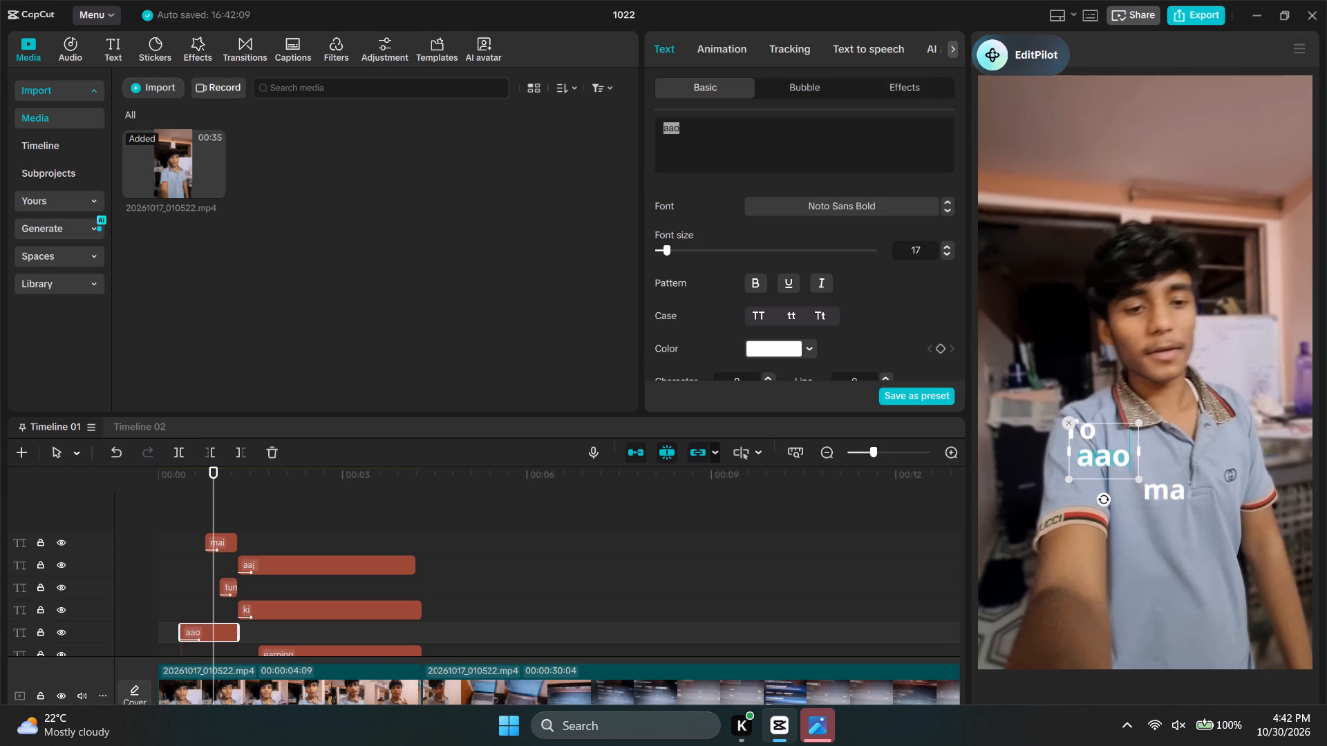
{"action": "left_click_drag", "start_coordinate": [1116, 456], "coordinate": [1113, 452]}
{"action": "key", "text": "space"}
{"action": "key", "text": "space"}
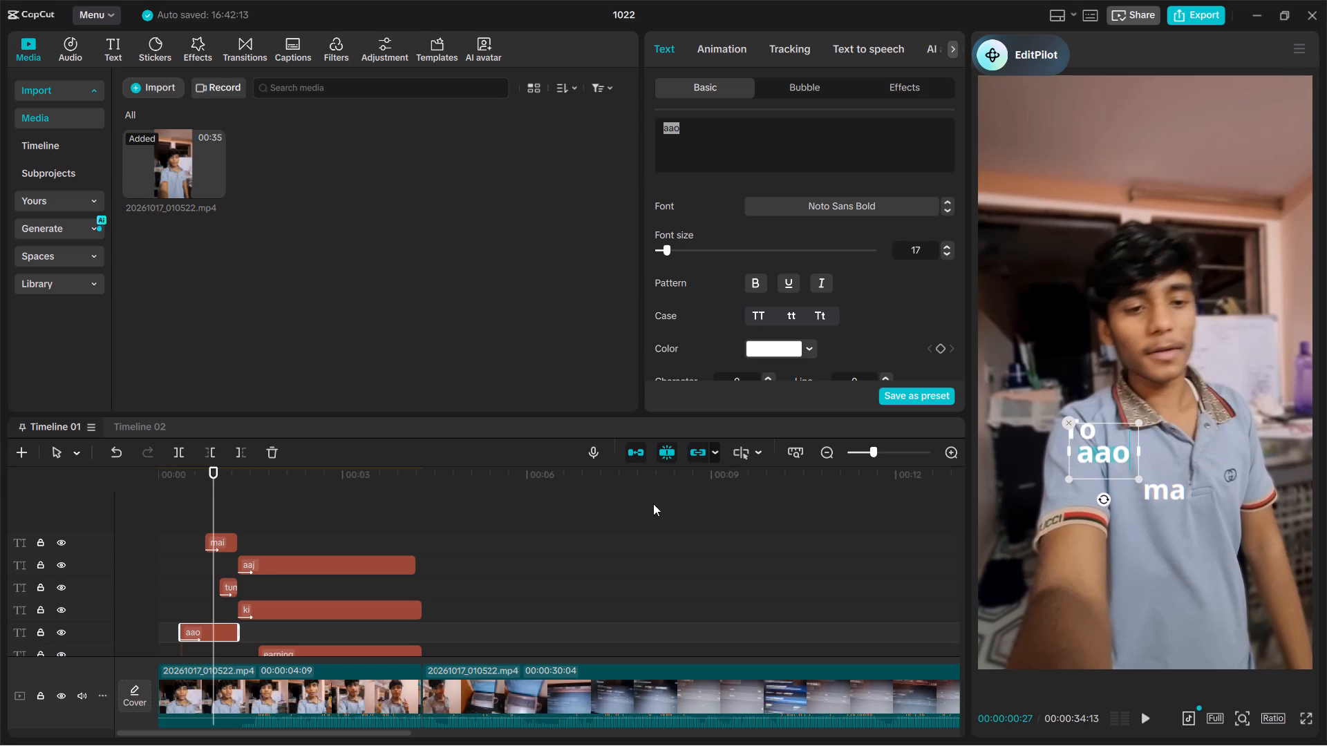
Dismiss the recurring phone photo import prompt and replay the opening from the start to check the diagonal caption layout.
{"action": "left_click", "coordinate": [493, 528]}
{"action": "left_click", "coordinate": [148, 516]}
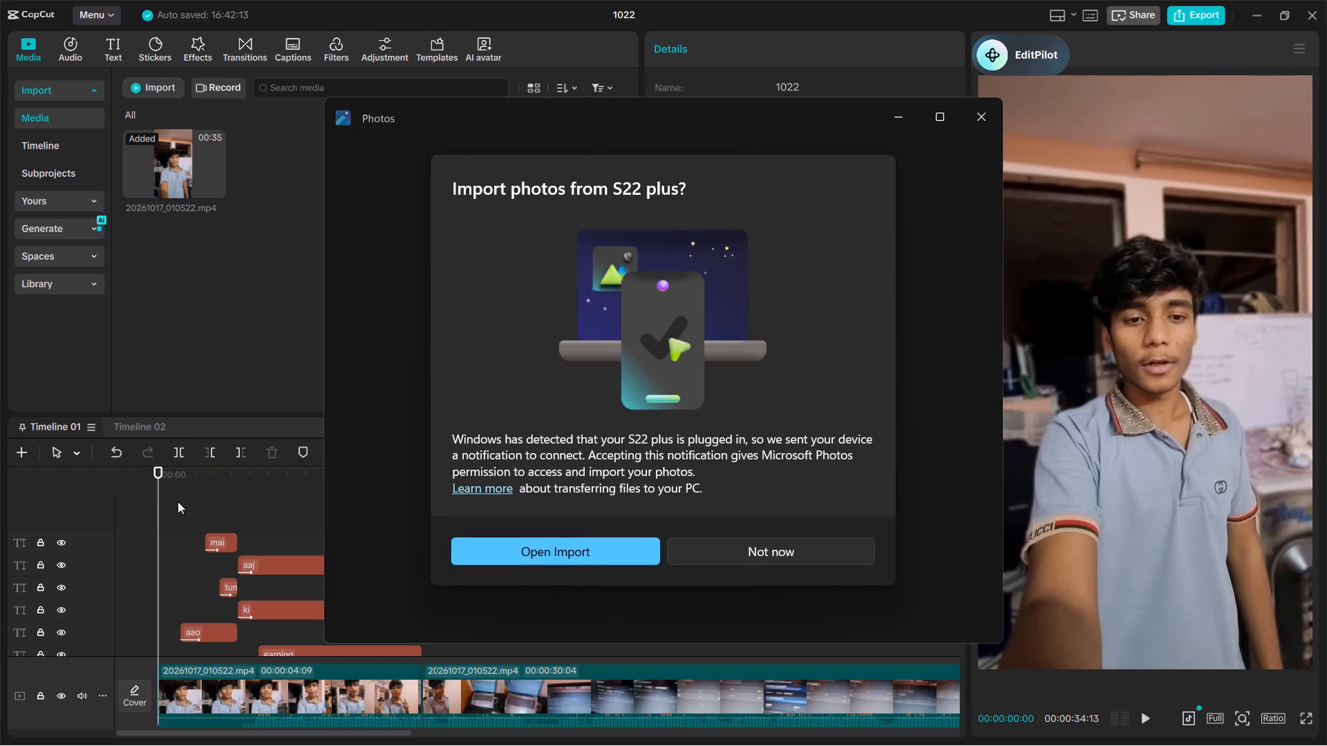
{"action": "left_click", "coordinate": [751, 557]}
{"action": "key", "text": "space"}
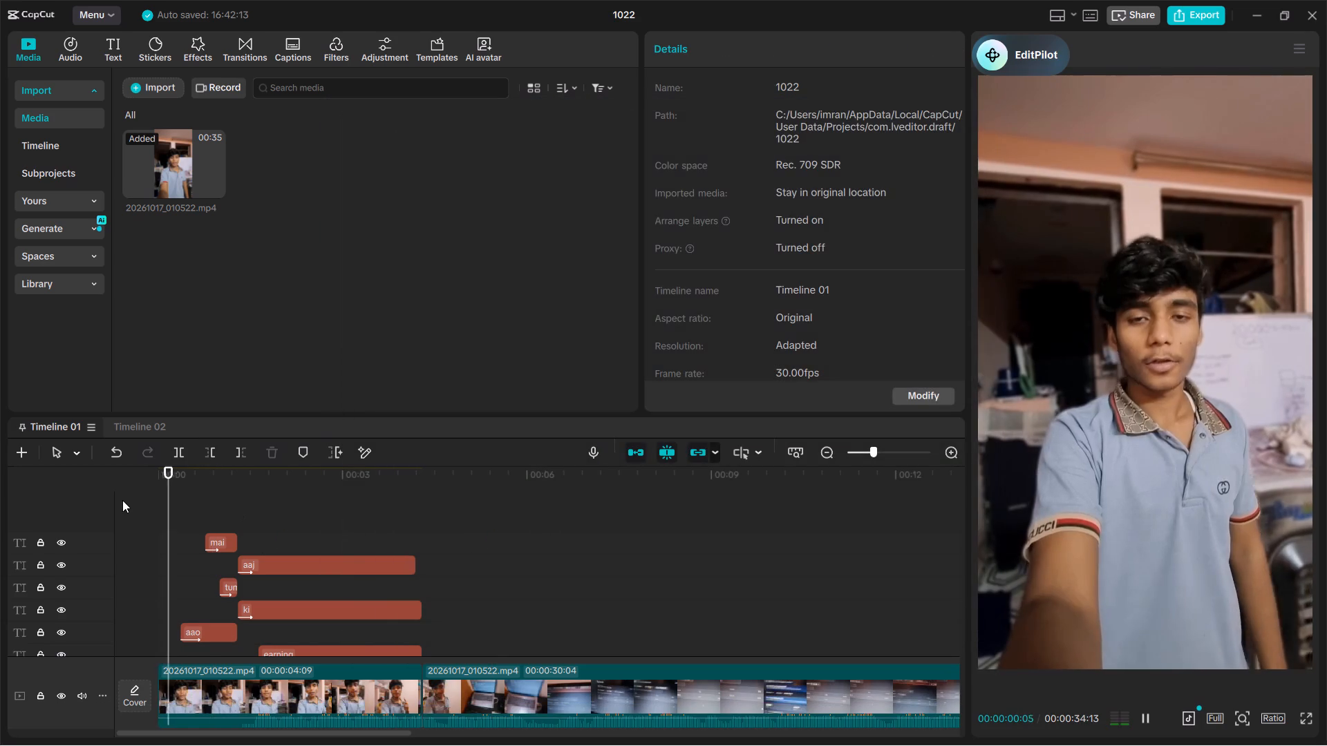
{"action": "key", "text": "space"}
{"action": "key", "text": "space"}
{"action": "key", "text": "space"}
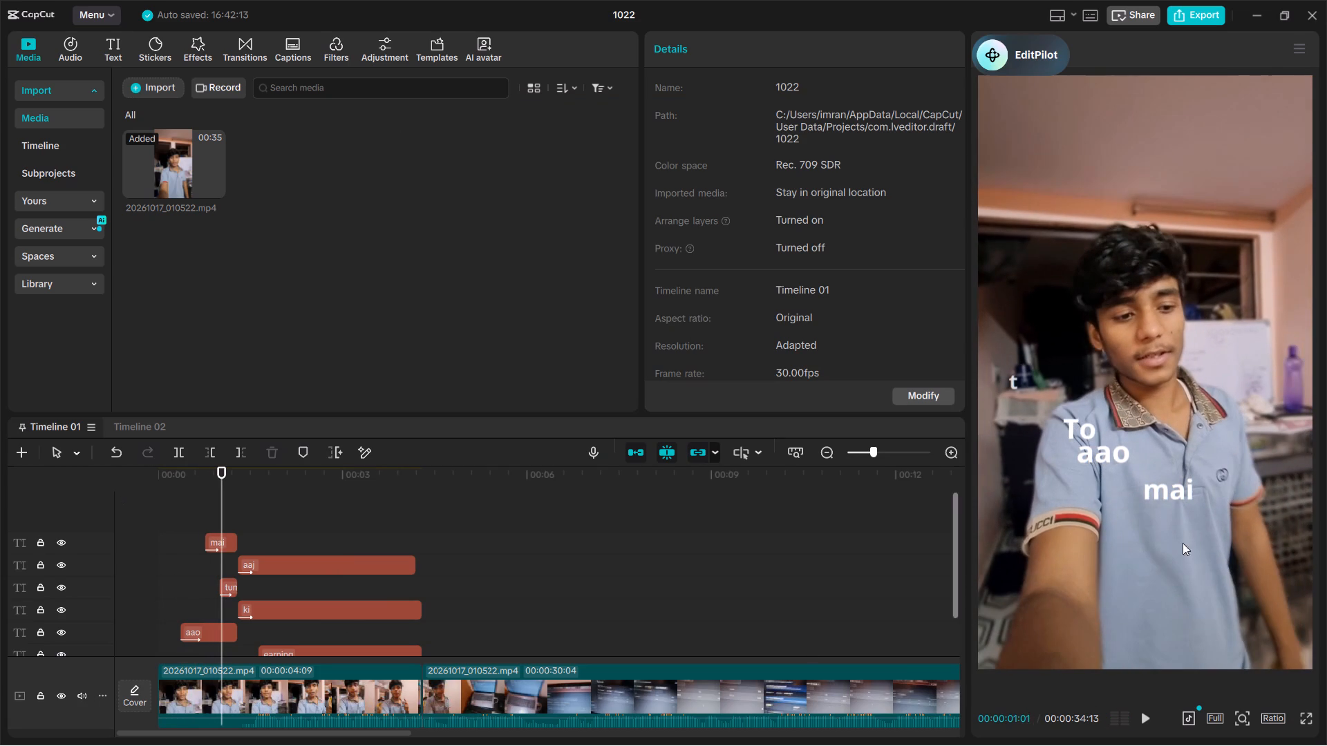
Move "mai" left and slightly up so it sits just below "aao", offset toward the shirt's sleeve side.
{"action": "left_click", "coordinate": [1192, 524]}
{"action": "left_click", "coordinate": [1187, 500]}
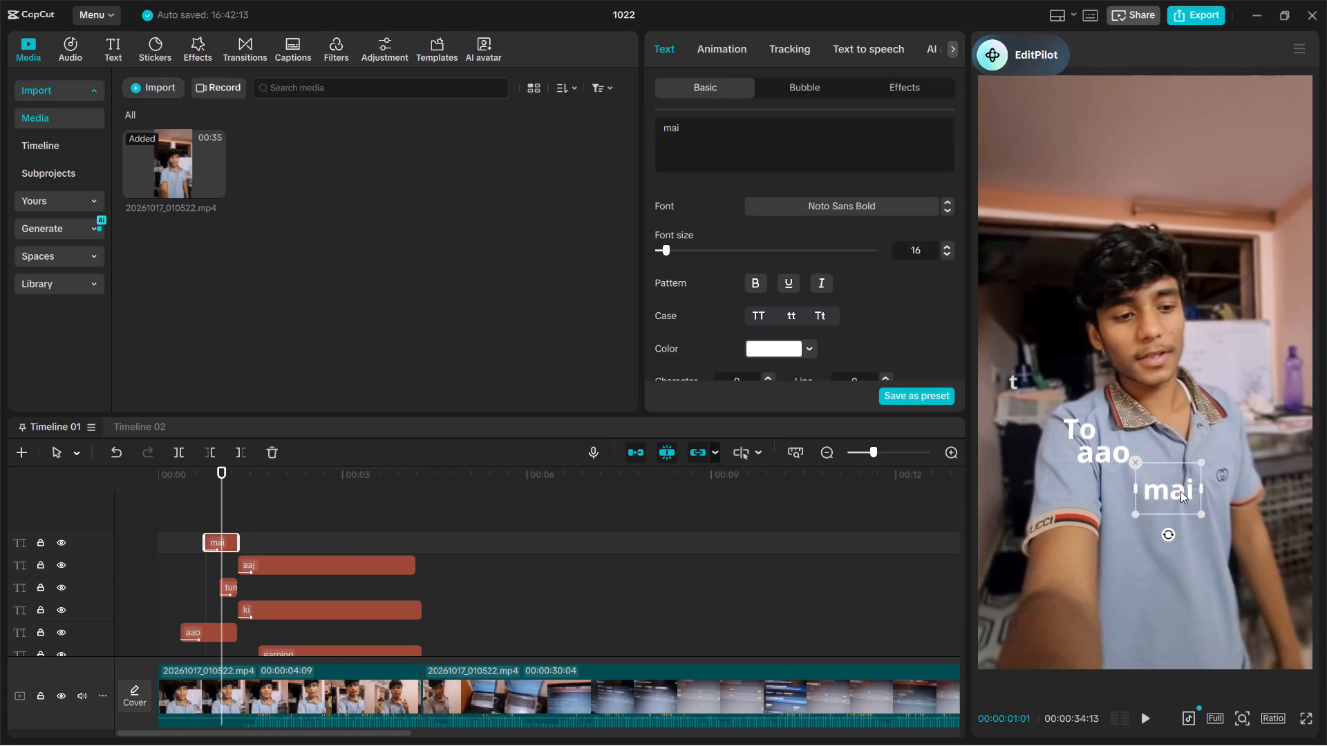
{"action": "left_click_drag", "start_coordinate": [1168, 494], "coordinate": [1104, 495]}
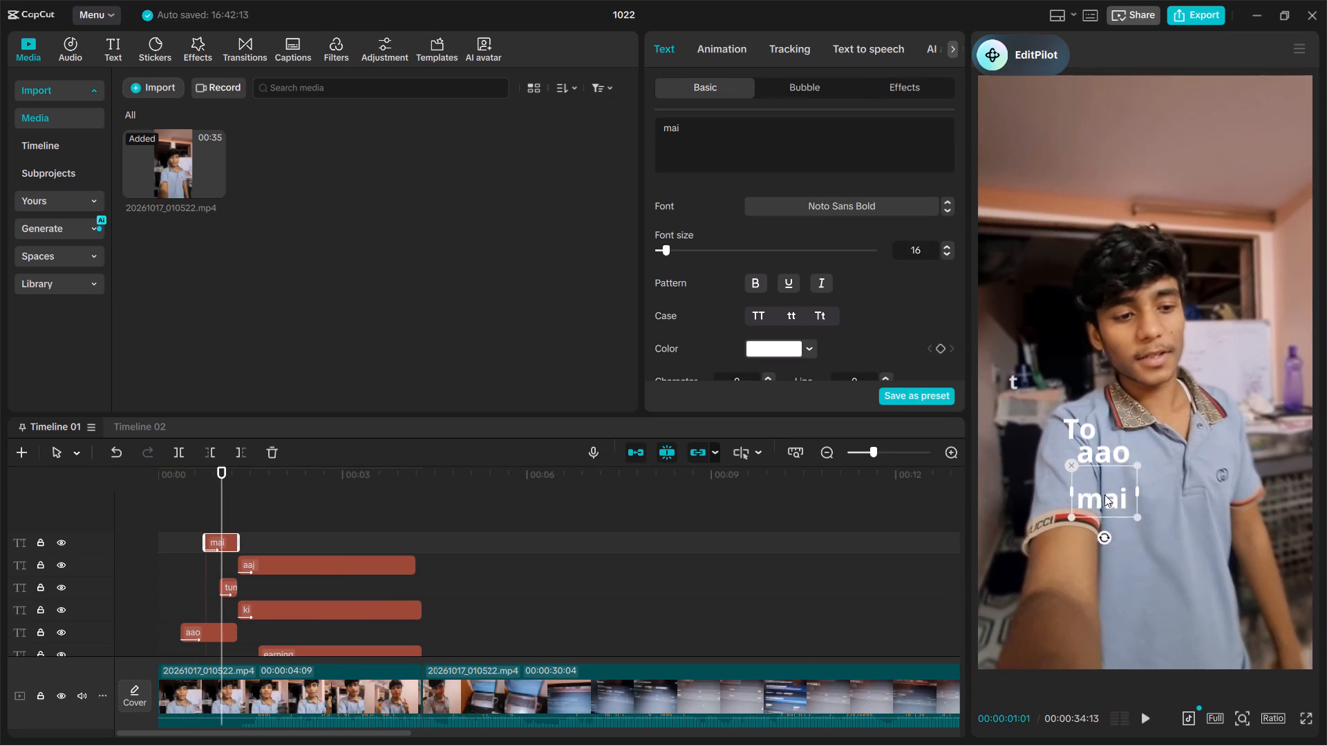
{"action": "left_click_drag", "start_coordinate": [1104, 495], "coordinate": [1071, 481]}
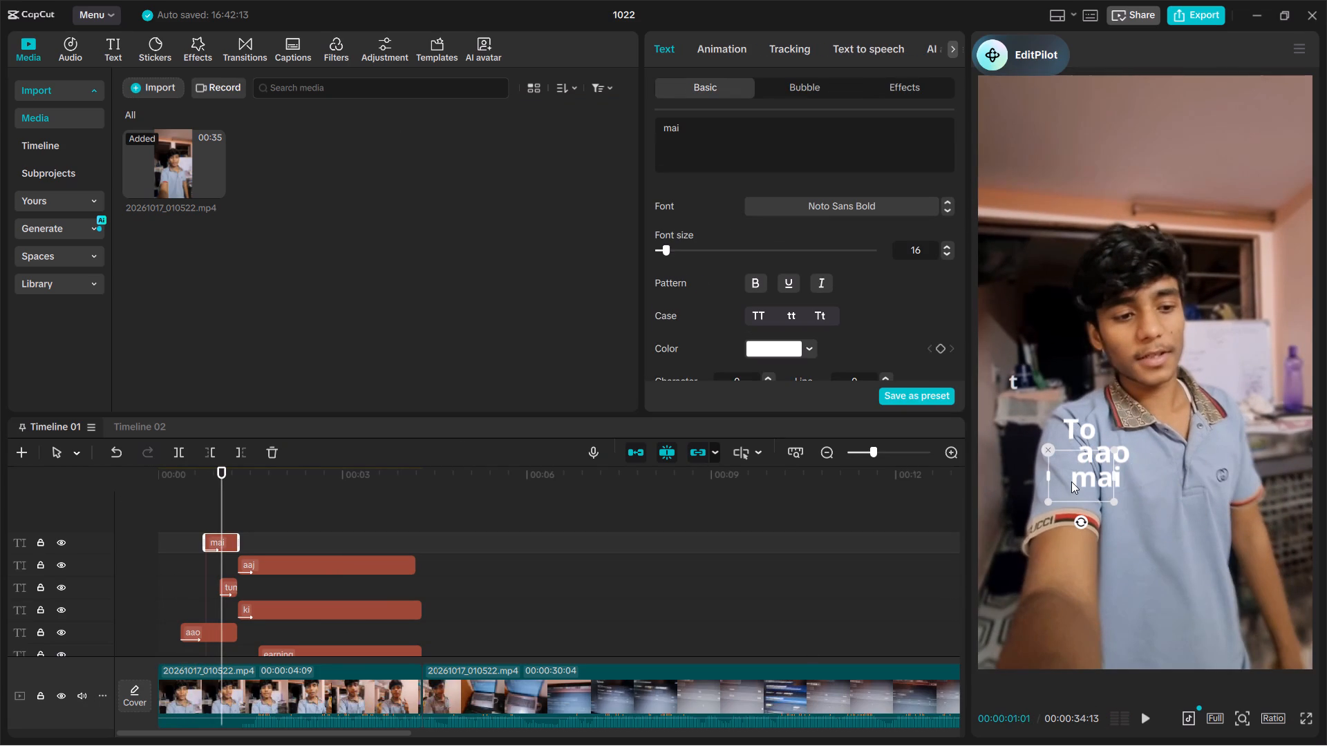
{"action": "left_click_drag", "start_coordinate": [1071, 481], "coordinate": [1086, 479]}
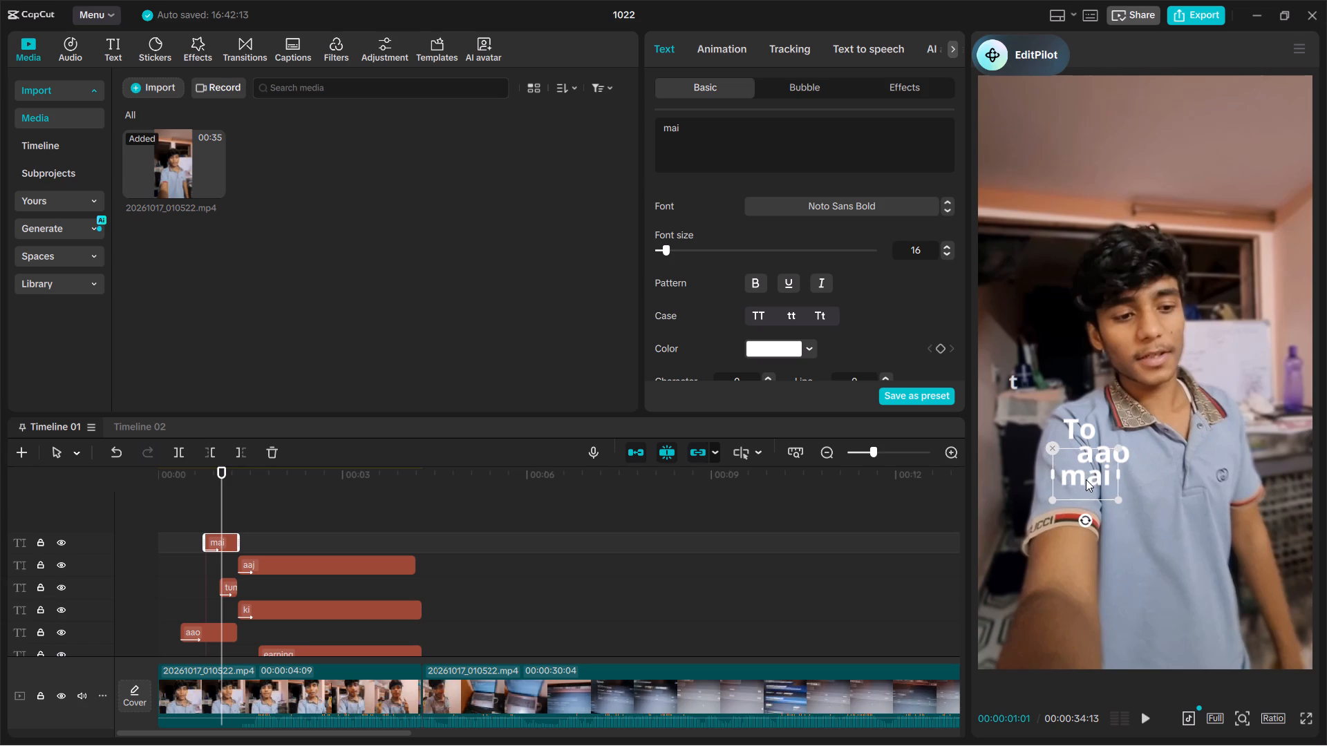
{"action": "left_click_drag", "start_coordinate": [1086, 479], "coordinate": [1075, 479]}
Go to the frame where "tumhe" is fully shown and set its font size to 17.
{"action": "key", "text": "space"}
{"action": "key", "text": "space"}
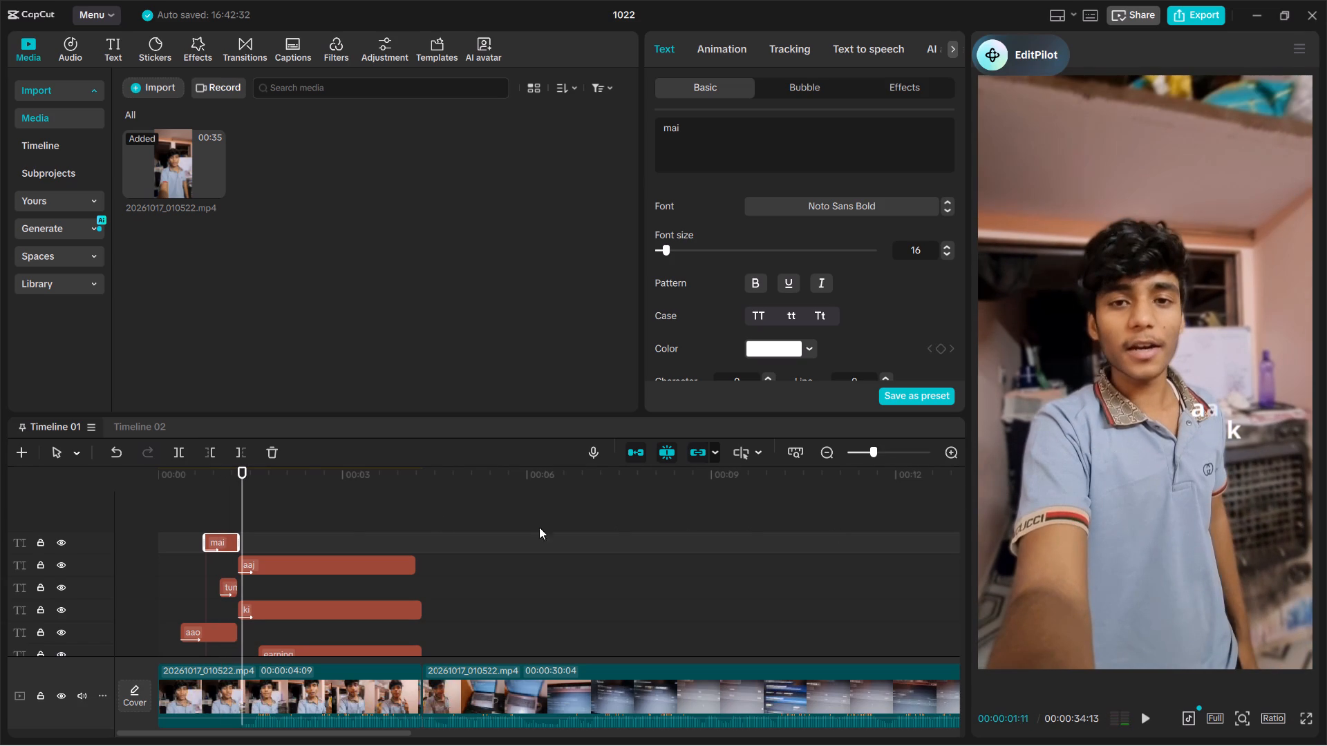
{"action": "left_click_drag", "start_coordinate": [239, 509], "coordinate": [231, 509]}
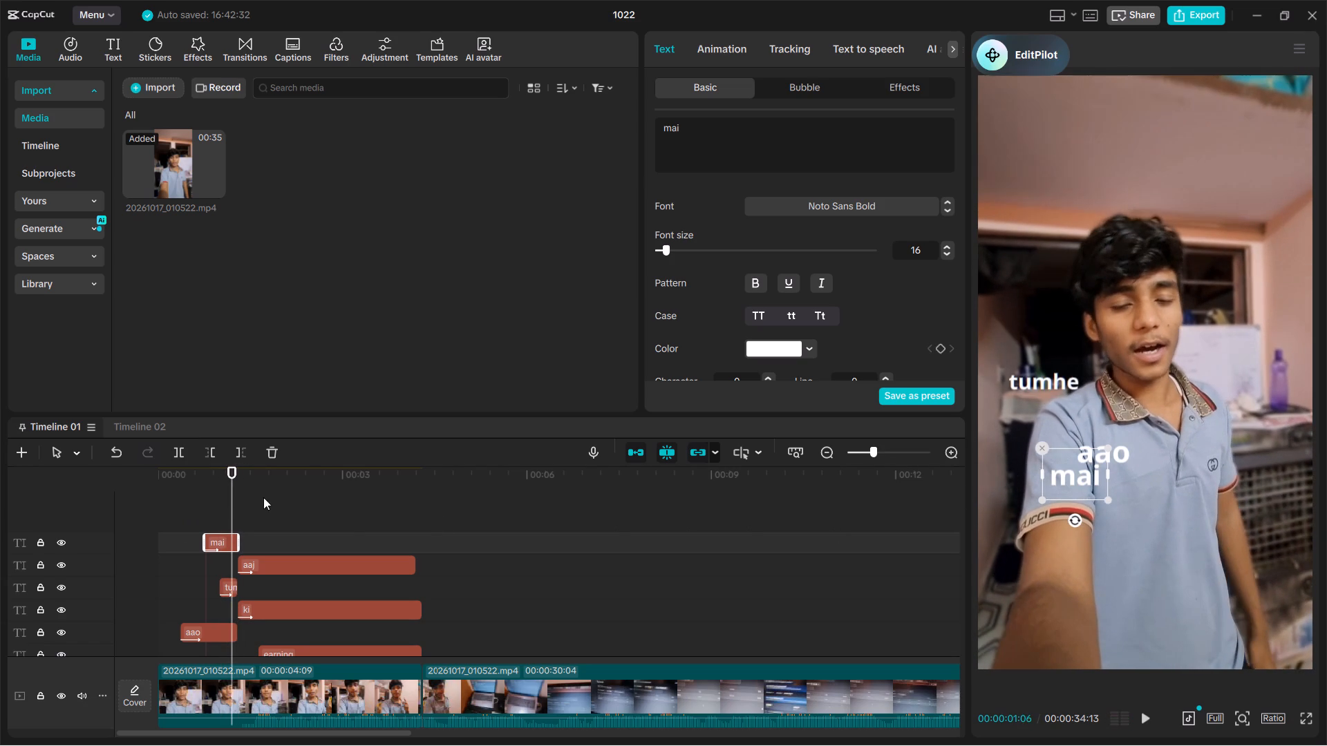
{"action": "left_click", "coordinate": [1023, 382]}
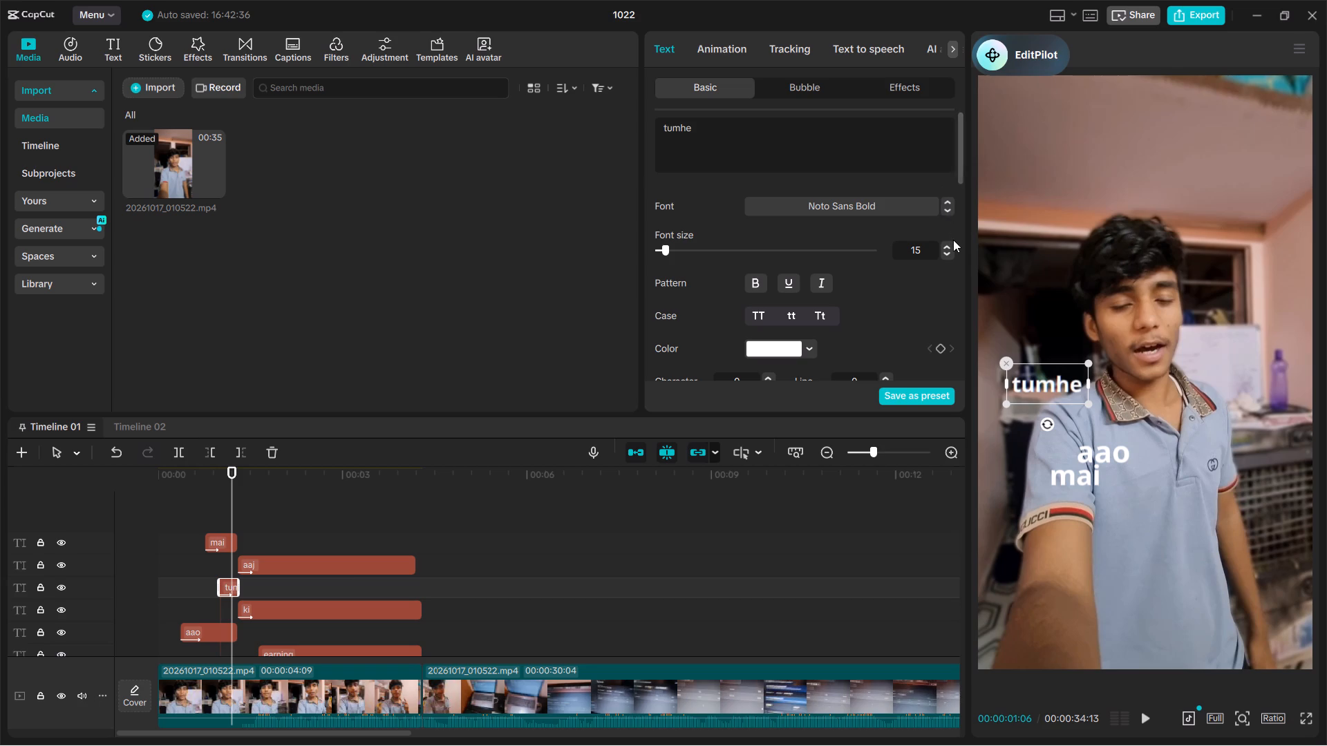
{"action": "double_click", "coordinate": [950, 247]}
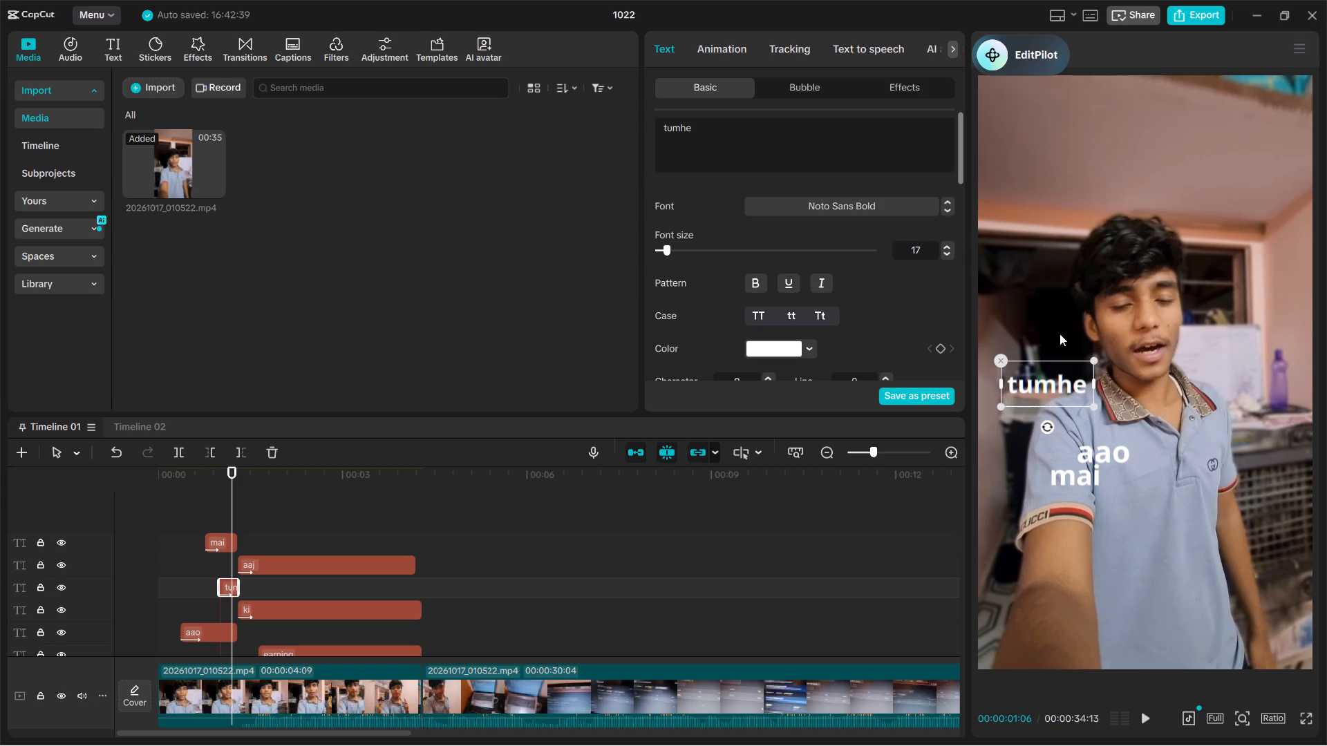
Move "tumhe" down onto the shirt, just below and to the right of "mai", replaying briefly to check the placement.
{"action": "key", "text": "space"}
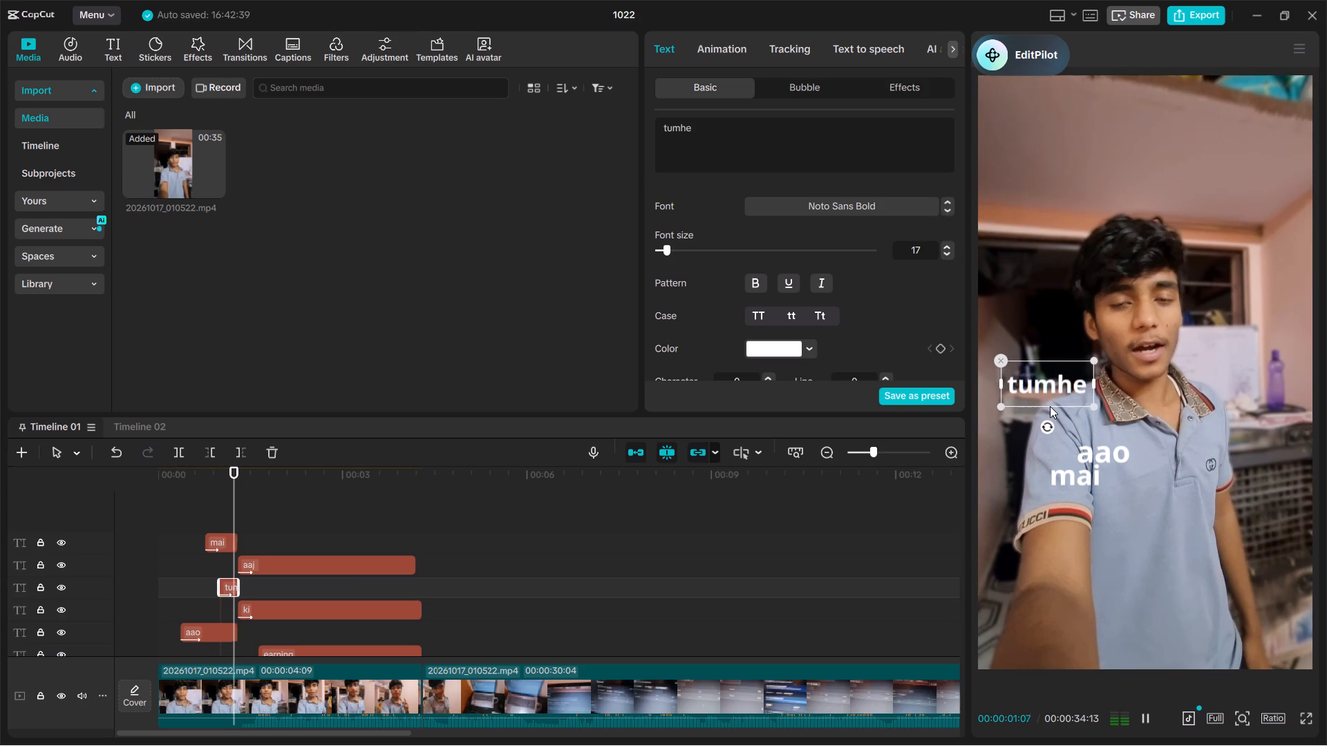
{"action": "key", "text": "space"}
{"action": "left_click_drag", "start_coordinate": [243, 509], "coordinate": [191, 515]}
{"action": "key", "text": "space"}
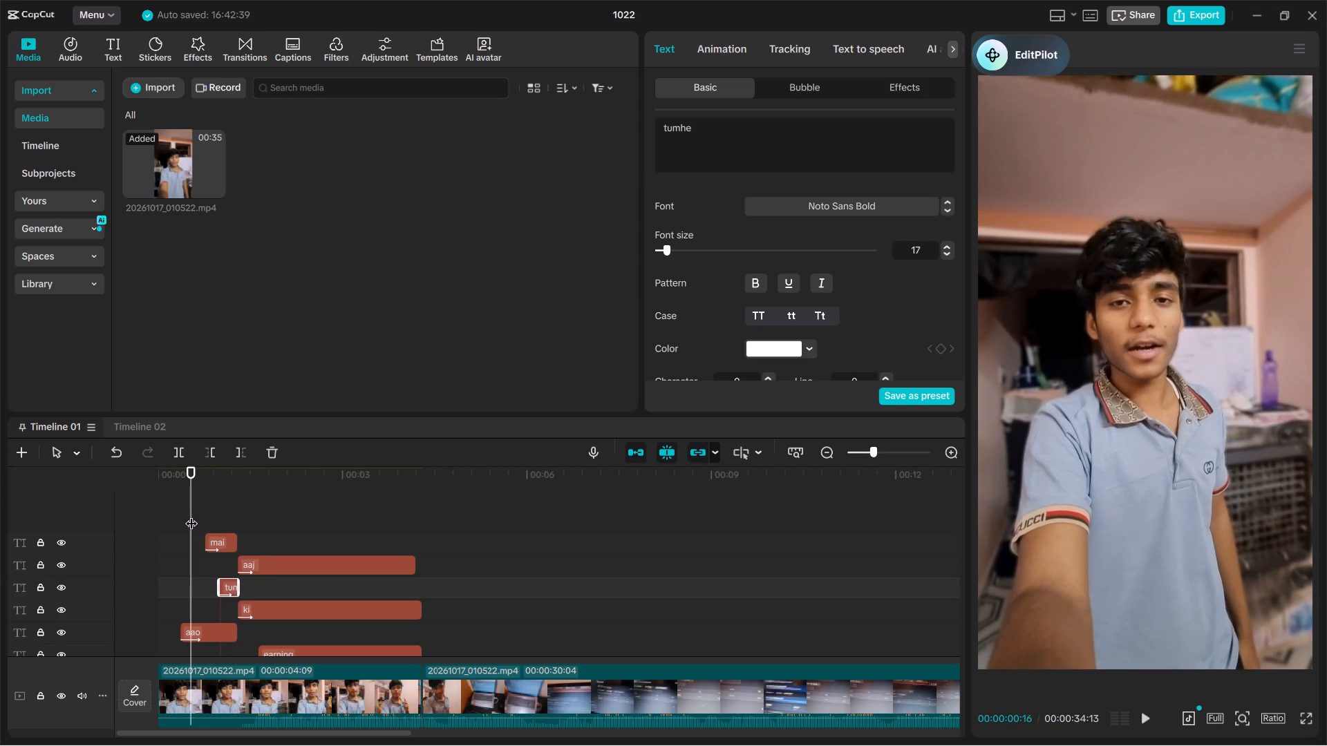
{"action": "key", "text": "space"}
{"action": "key", "text": "space"}
{"action": "key", "text": "space"}
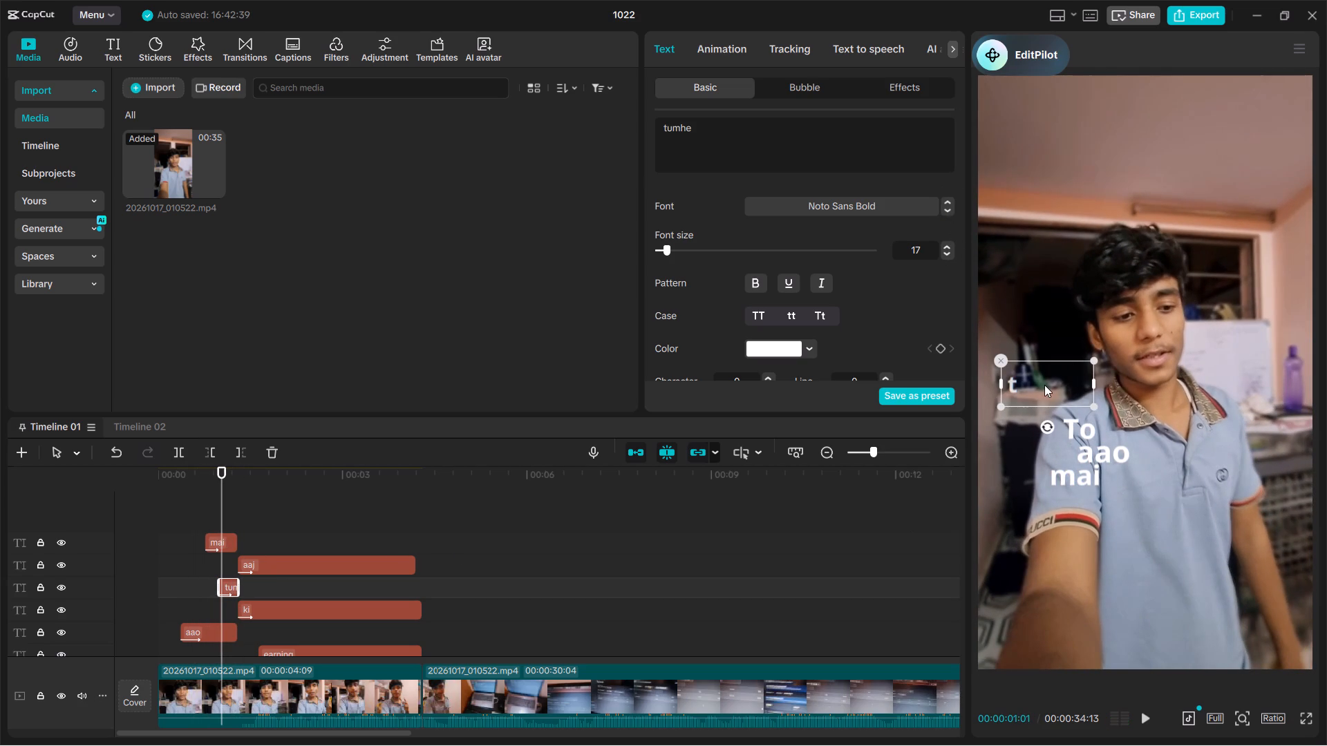
{"action": "left_click_drag", "start_coordinate": [1044, 385], "coordinate": [1120, 491]}
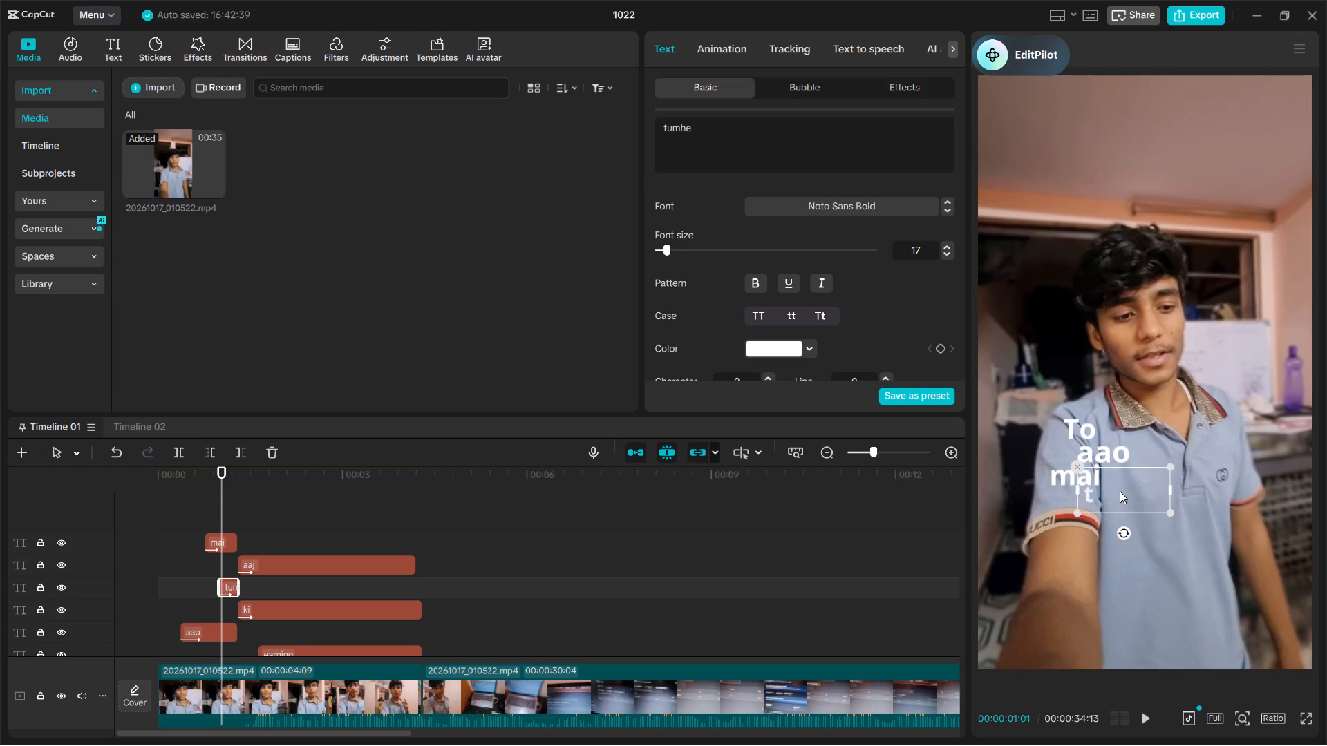
{"action": "left_click_drag", "start_coordinate": [1120, 491], "coordinate": [1138, 497]}
{"action": "key", "text": "space"}
{"action": "key", "text": "space"}
{"action": "left_click_drag", "start_coordinate": [1132, 497], "coordinate": [1120, 497]}
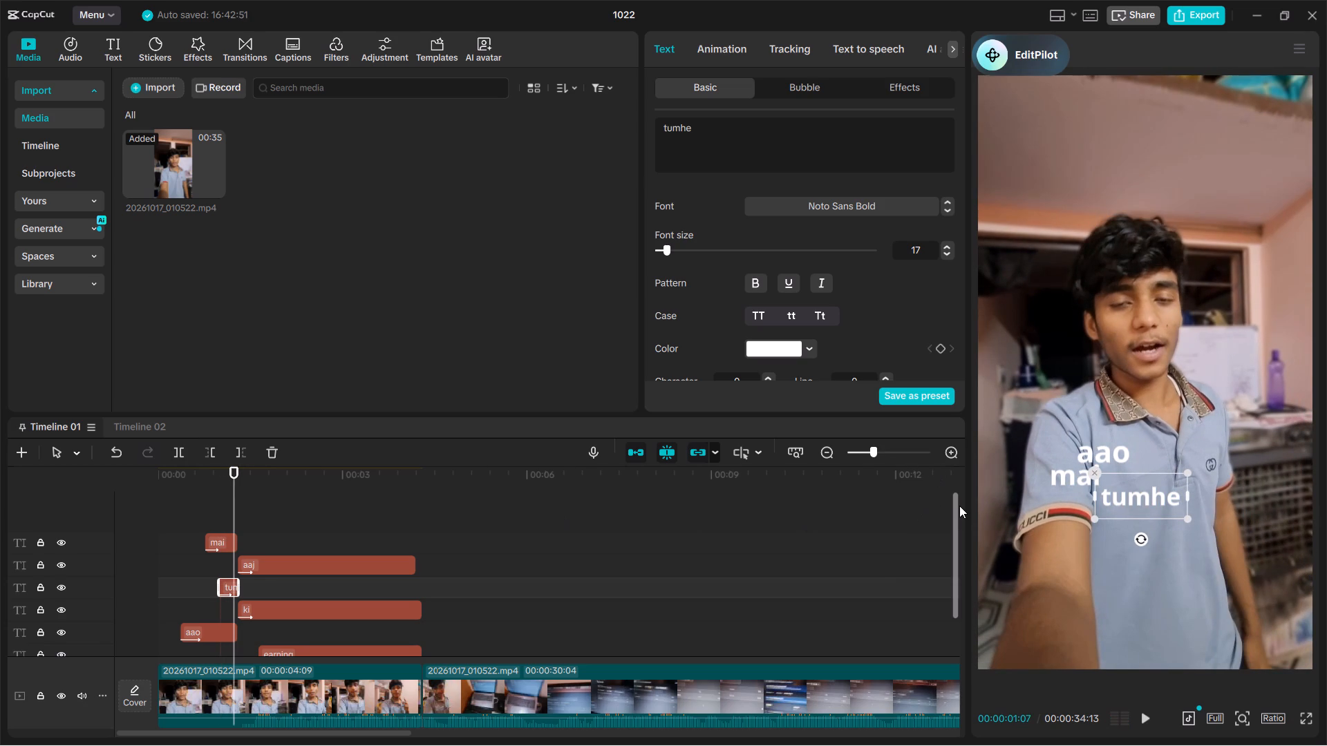
Extend the end of the "To" caption clip so it ends together with the "aao" clip.
{"action": "left_click_drag", "start_coordinate": [959, 506], "coordinate": [959, 536]}
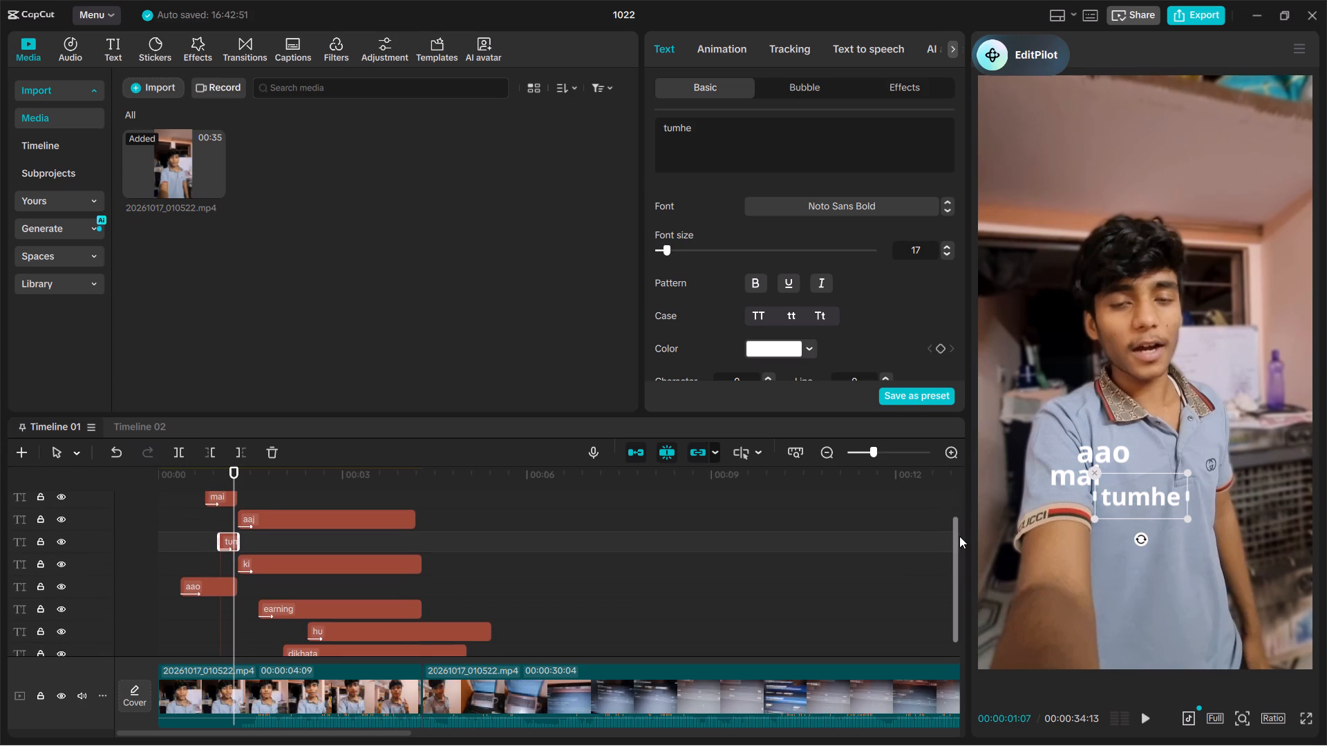
{"action": "left_click_drag", "start_coordinate": [959, 536], "coordinate": [950, 542]}
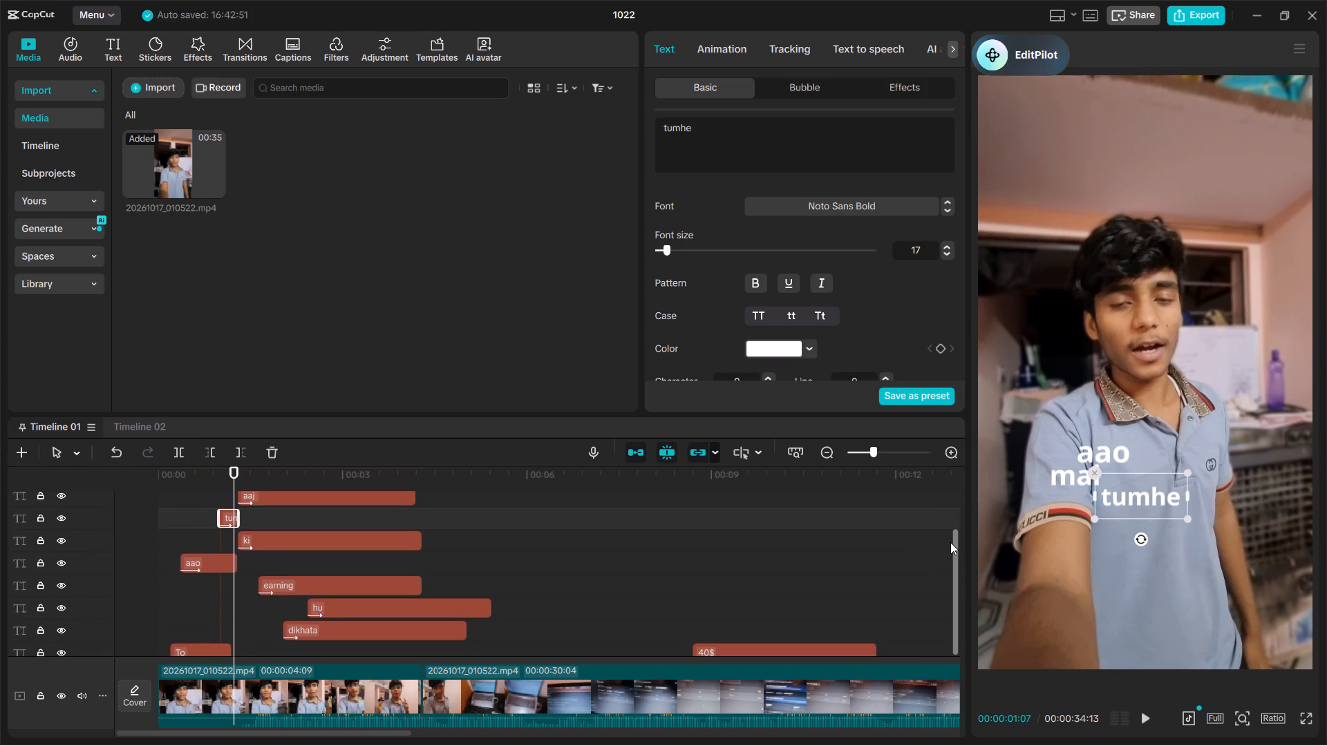
{"action": "left_click_drag", "start_coordinate": [950, 542], "coordinate": [917, 543]}
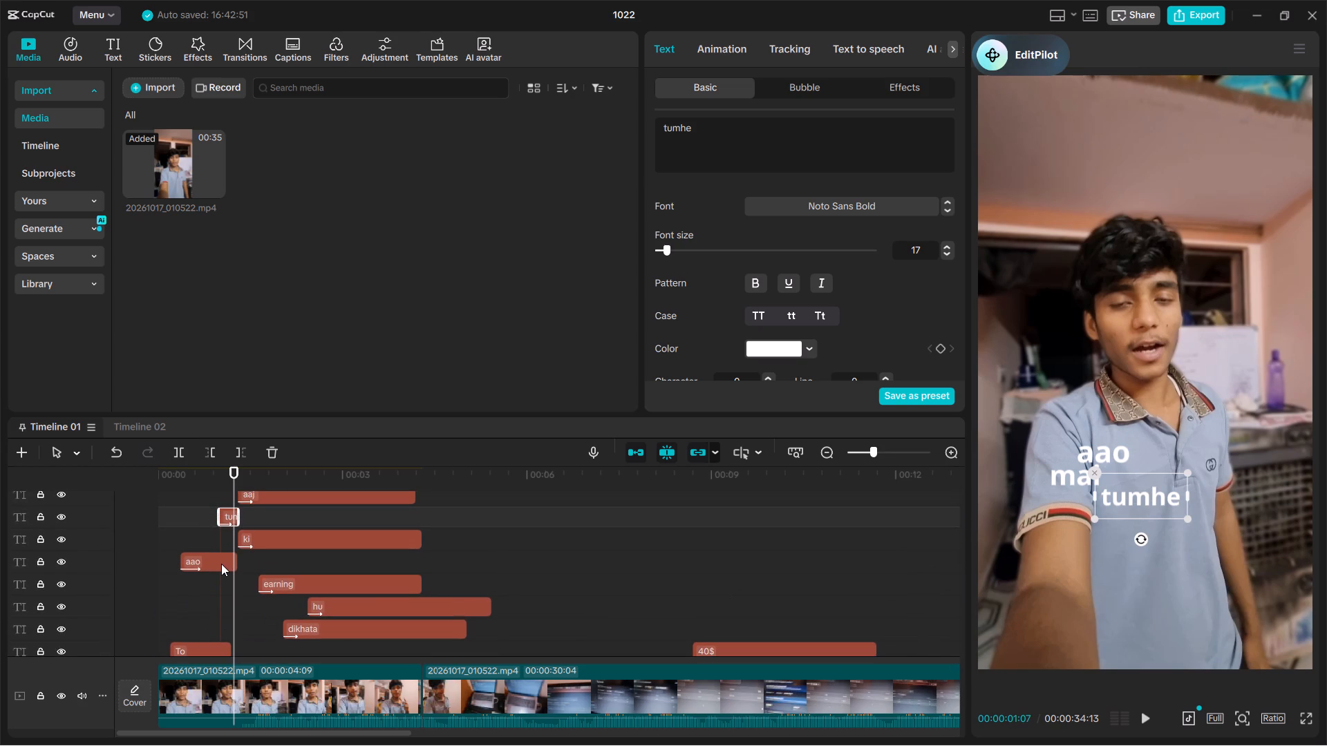
{"action": "left_click", "coordinate": [225, 561]}
{"action": "left_click", "coordinate": [239, 566]}
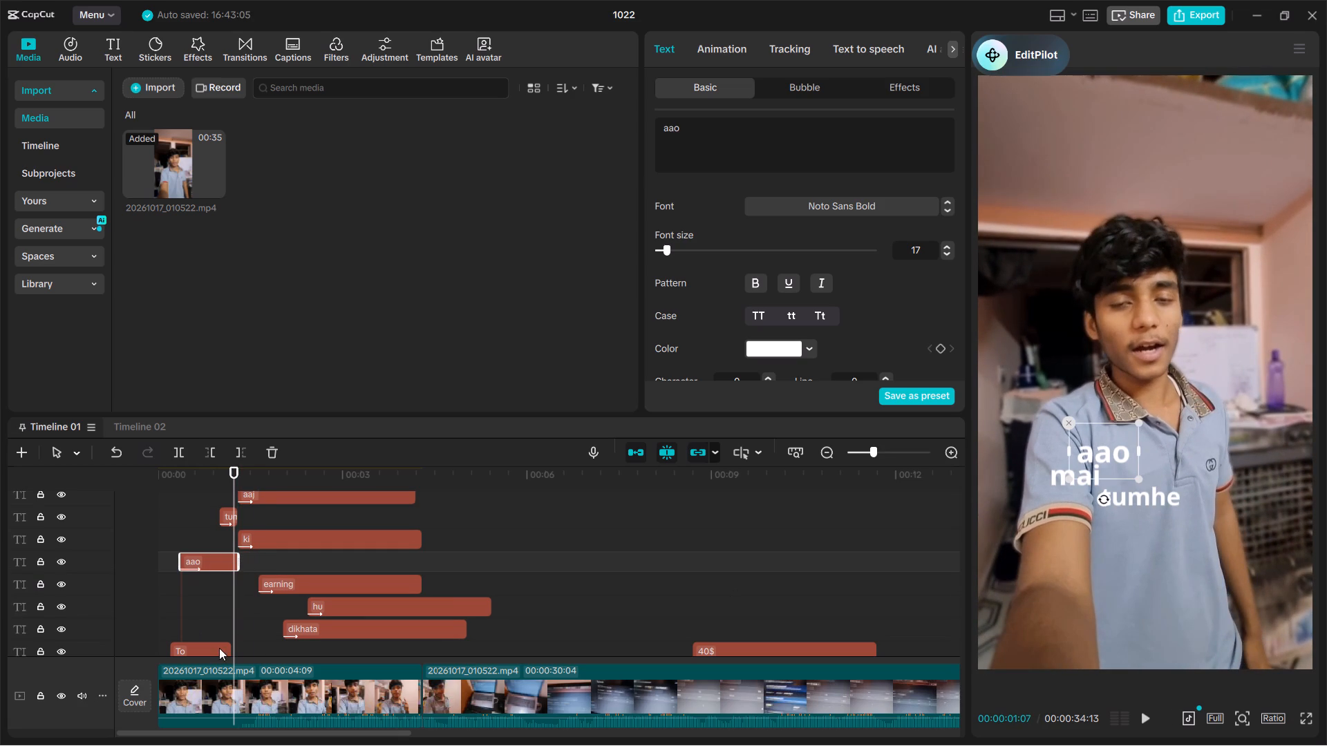
{"action": "left_click", "coordinate": [213, 651]}
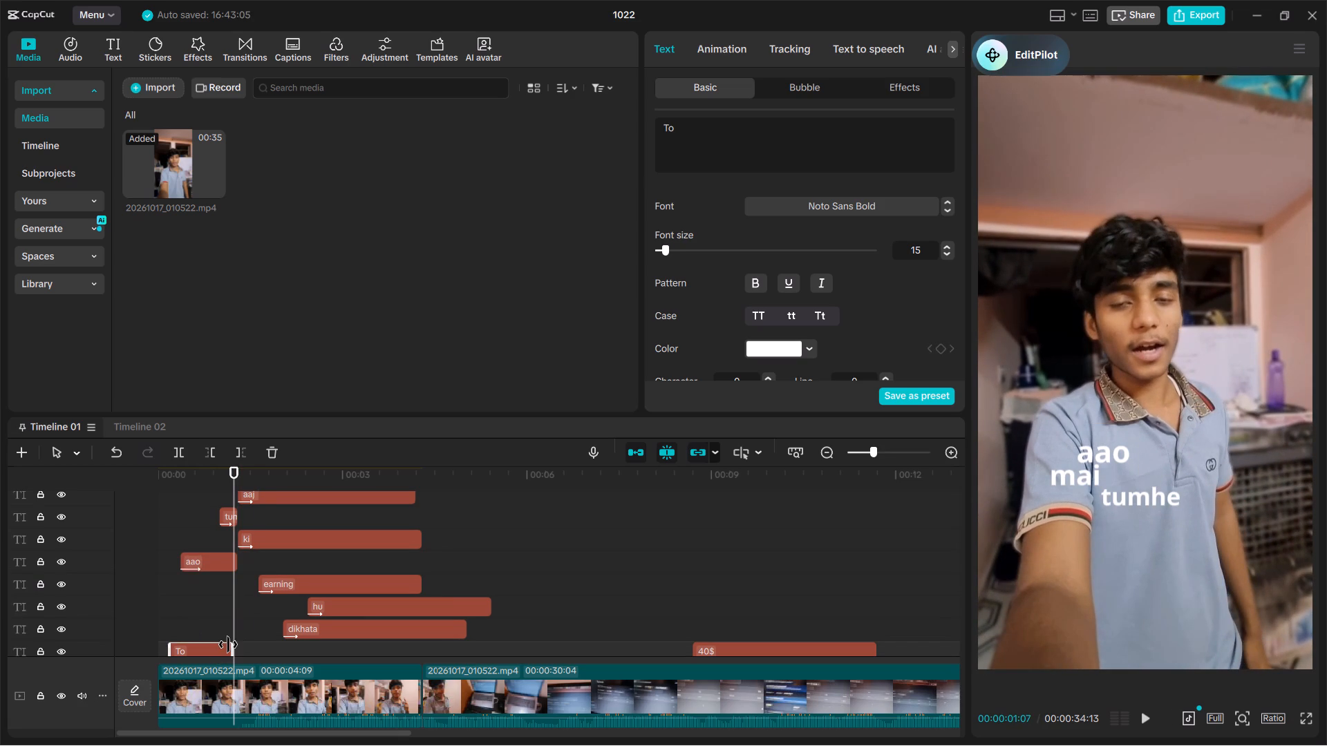
{"action": "left_click_drag", "start_coordinate": [228, 644], "coordinate": [230, 644]}
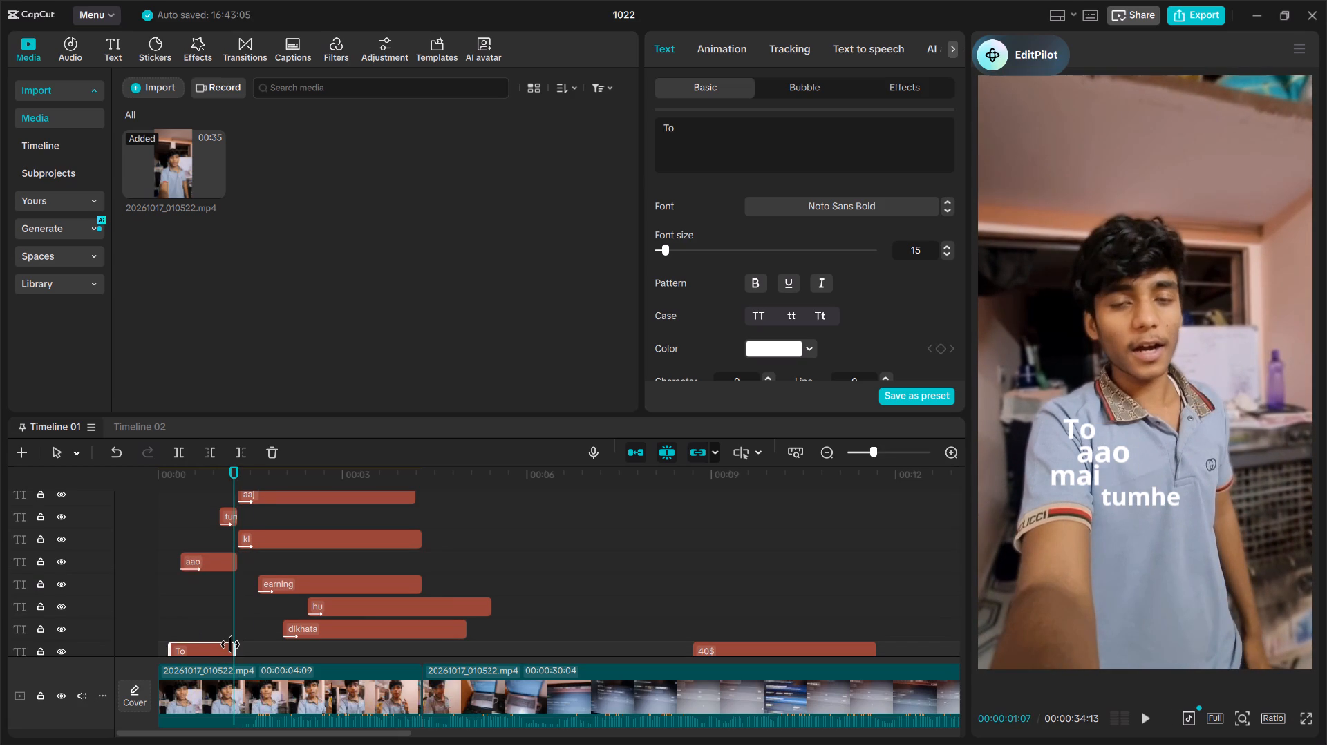
{"action": "left_click_drag", "start_coordinate": [230, 644], "coordinate": [236, 644]}
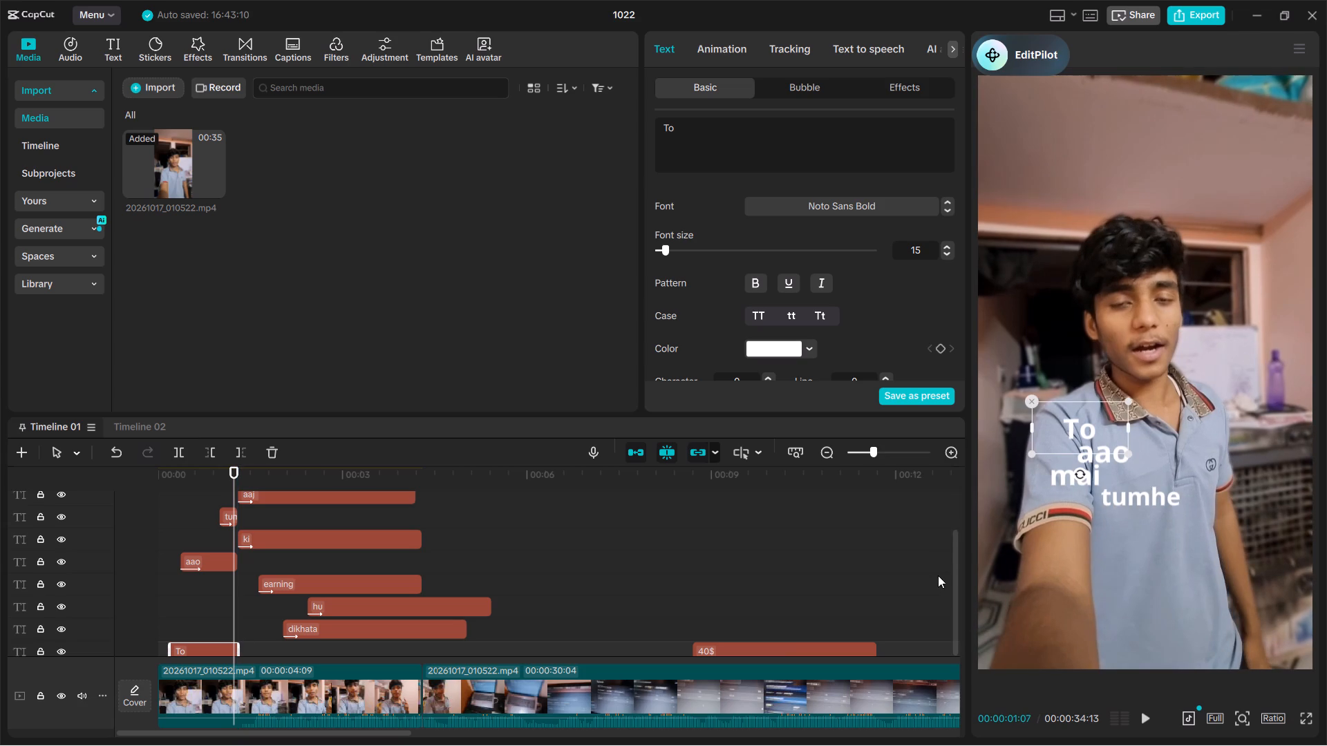
Replay the opening from the "To" caption to check the staggered layout and timing of "To", "aao", "mai" and "tumhe".
{"action": "left_click_drag", "start_coordinate": [956, 584], "coordinate": [959, 570]}
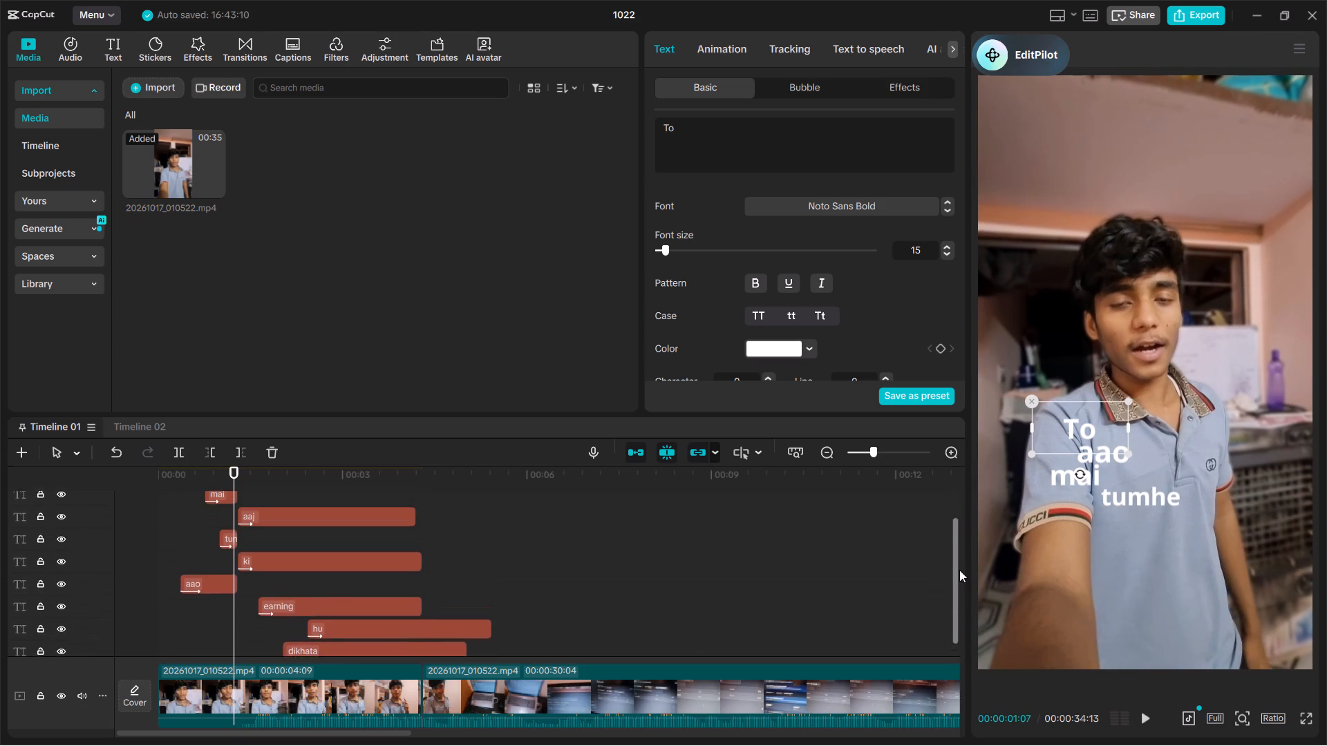
{"action": "left_click_drag", "start_coordinate": [959, 570], "coordinate": [950, 548]}
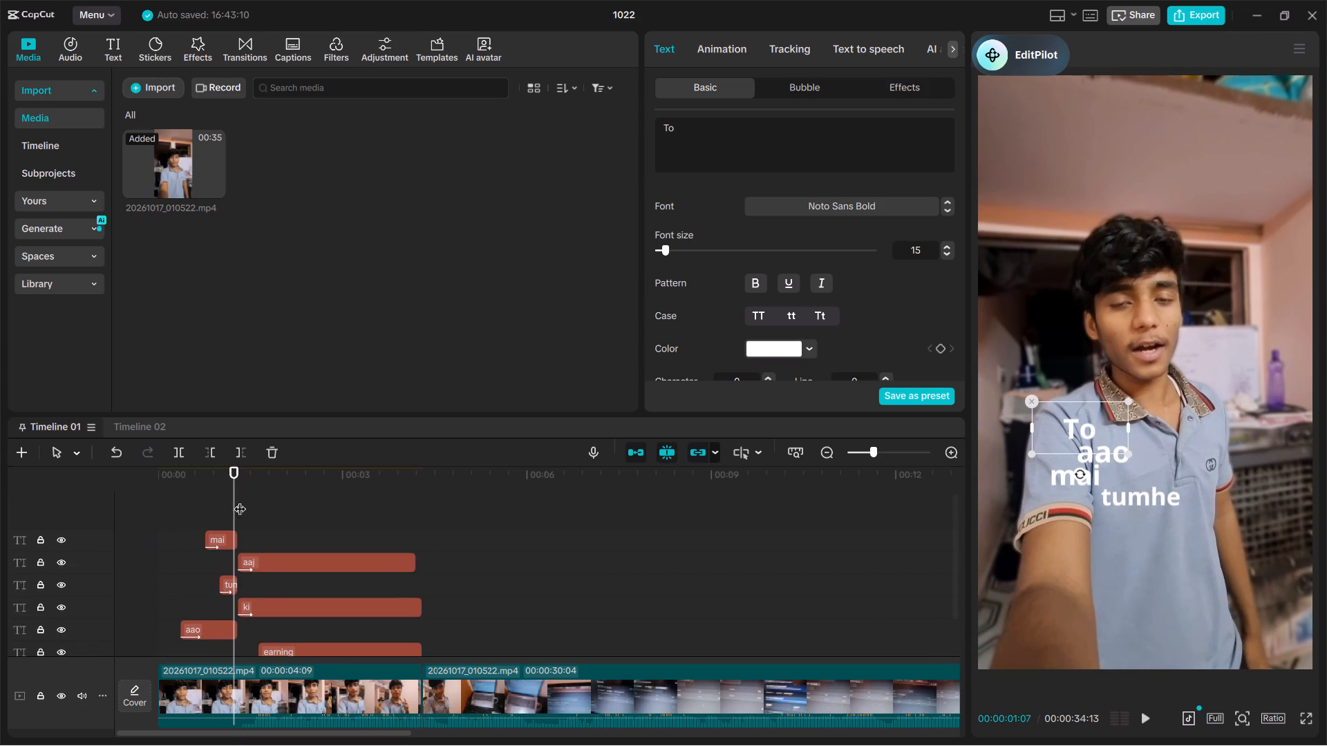
{"action": "left_click_drag", "start_coordinate": [230, 500], "coordinate": [182, 509]}
{"action": "key", "text": "space"}
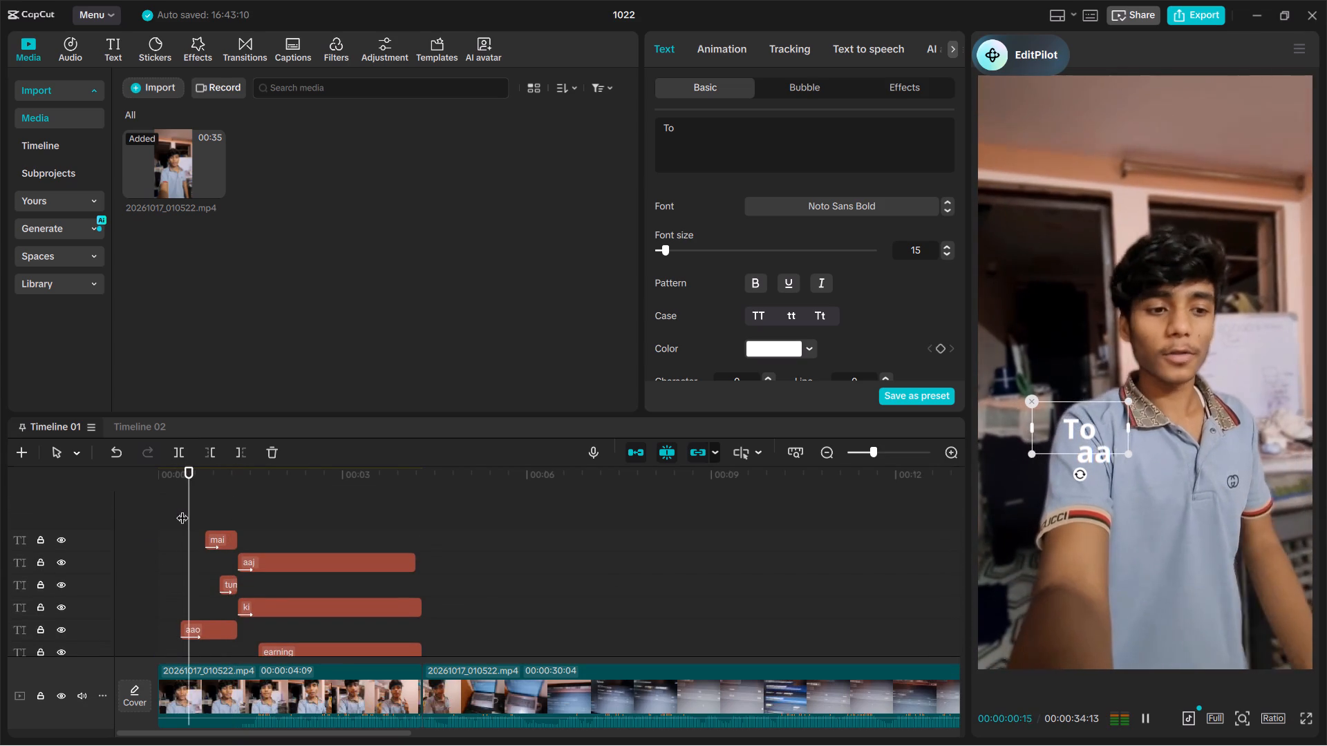
{"action": "key", "text": "space"}
{"action": "key", "text": "space"}
{"action": "key", "text": "space"}
{"action": "key", "text": "space"}
{"action": "key", "text": "space"}
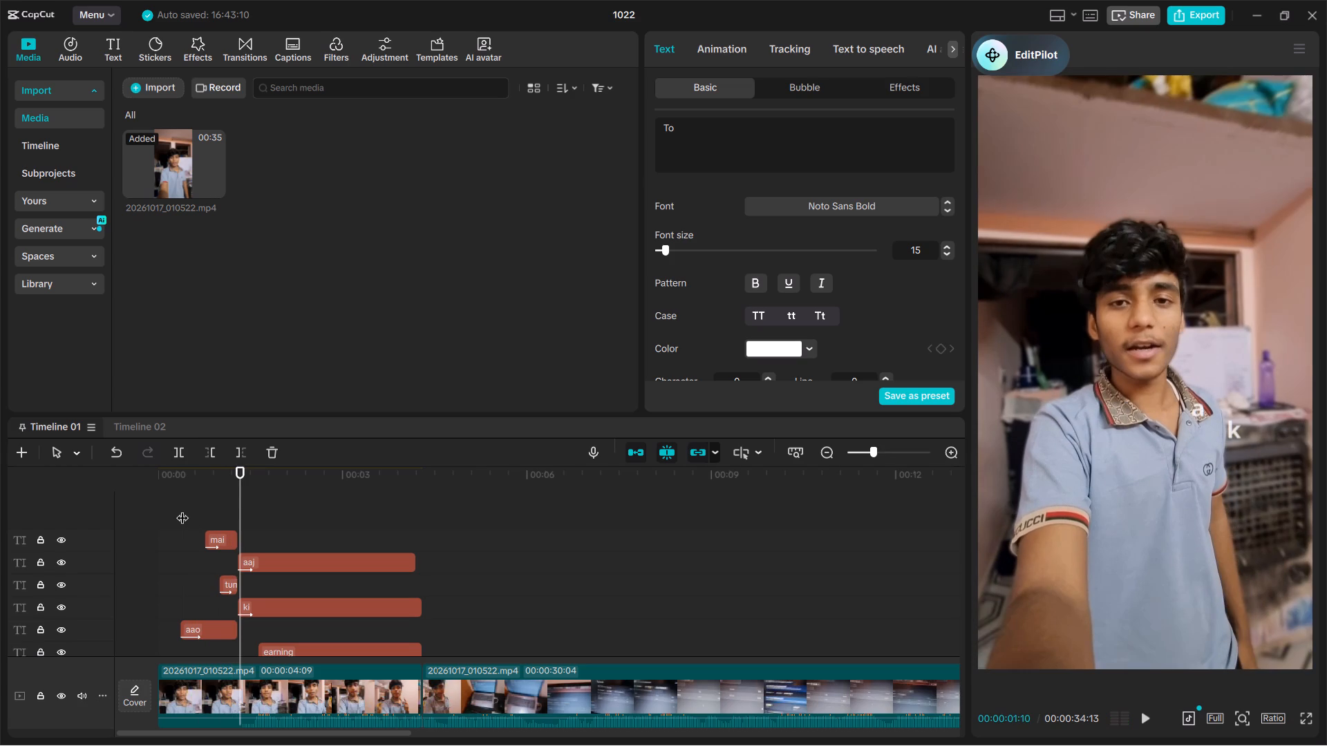
Play on until "earning" appears and move it down and right, beside the lower part of the shirt.
{"action": "key", "text": "space"}
{"action": "key", "text": "space"}
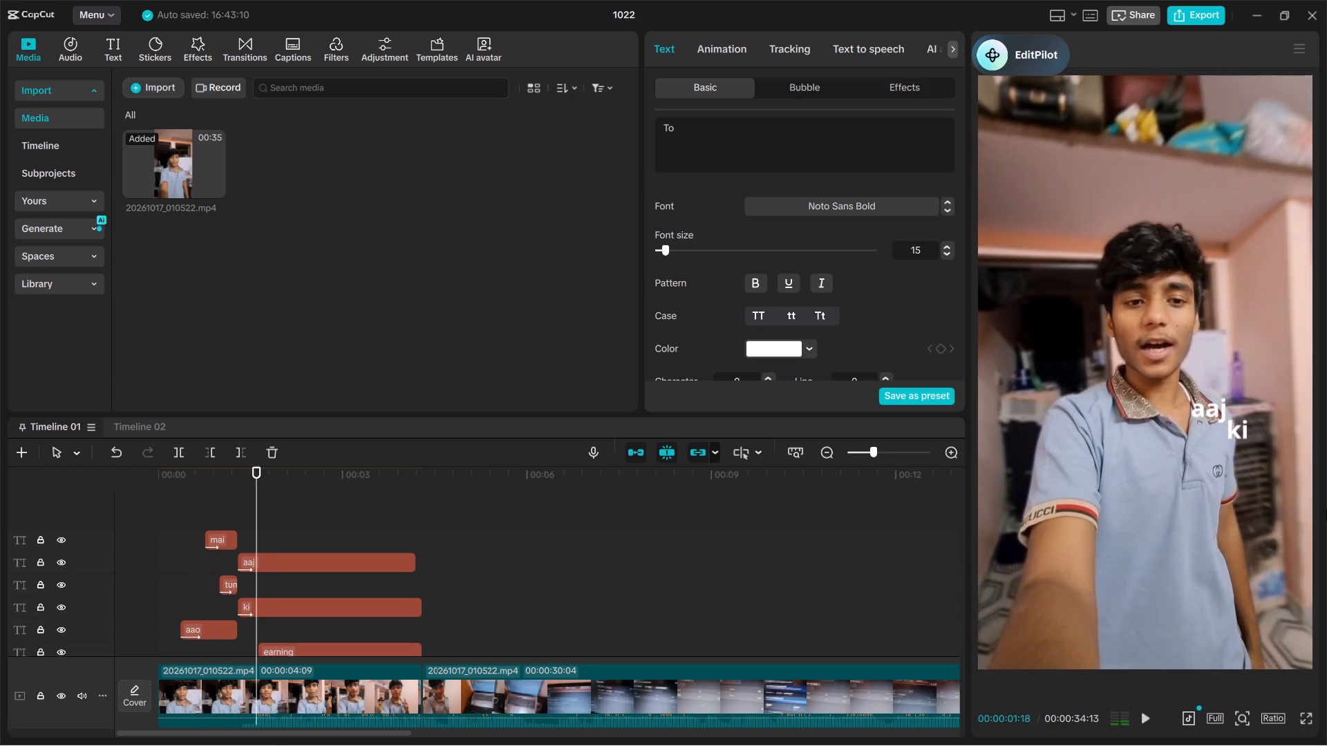
{"action": "key", "text": "space"}
{"action": "key", "text": "space"}
{"action": "left_click_drag", "start_coordinate": [1200, 450], "coordinate": [1274, 531]}
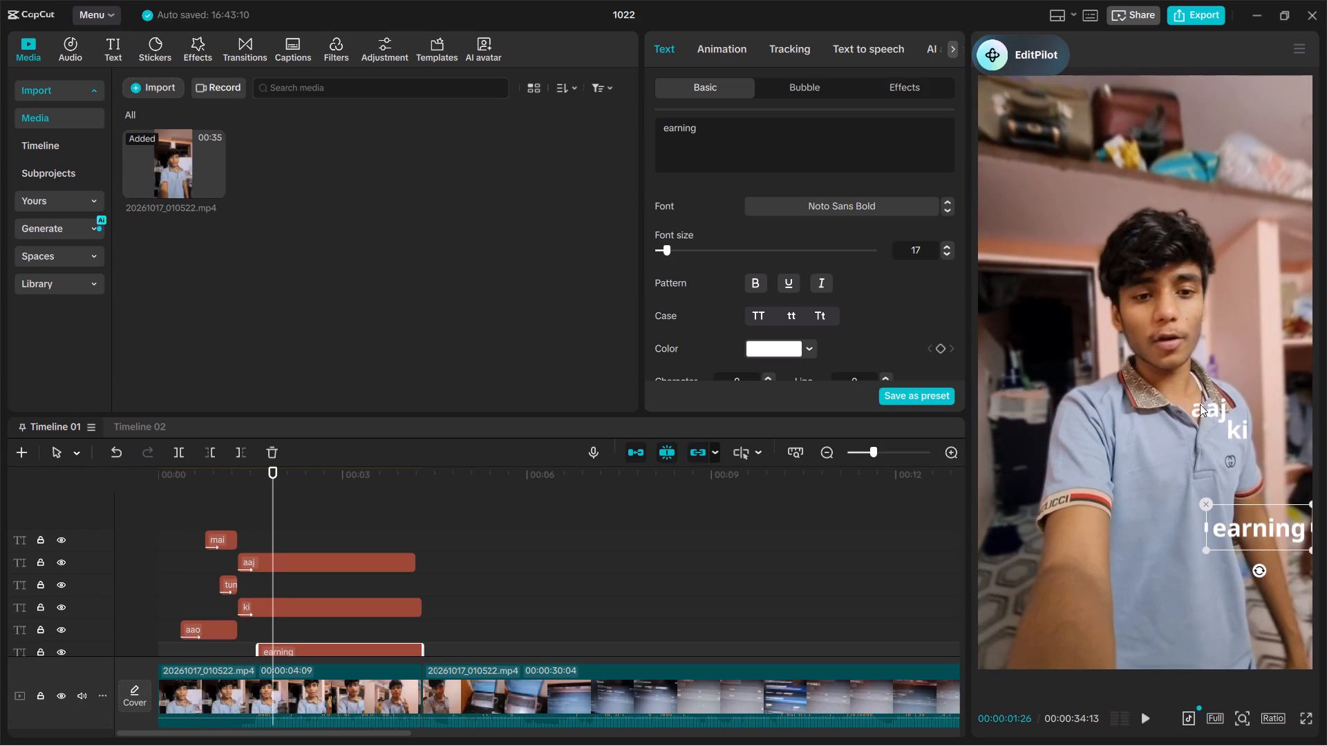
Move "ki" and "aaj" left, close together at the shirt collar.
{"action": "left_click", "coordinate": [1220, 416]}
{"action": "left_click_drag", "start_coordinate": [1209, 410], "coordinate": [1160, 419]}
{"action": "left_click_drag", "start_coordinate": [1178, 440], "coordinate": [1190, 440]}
Set the "aaj" text's font size to 19.
{"action": "left_click", "coordinate": [1199, 392]}
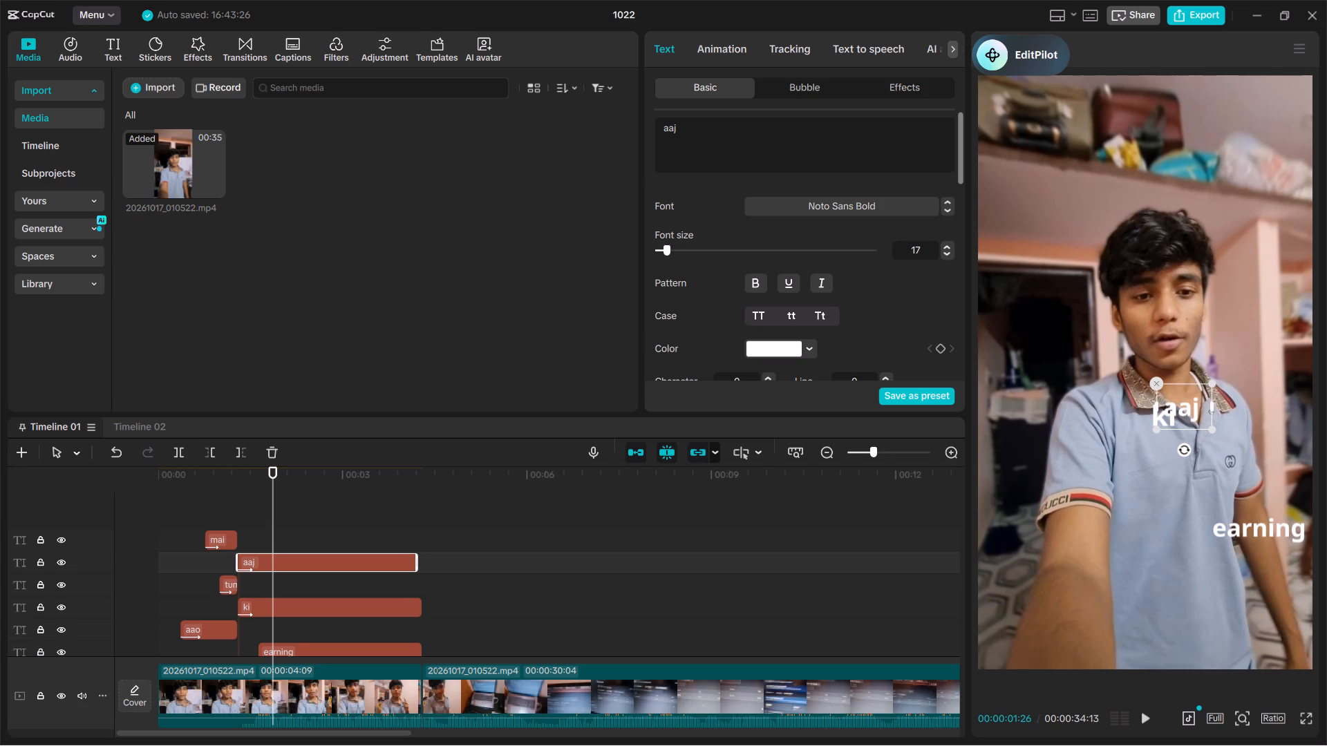
{"action": "double_click", "coordinate": [945, 247]}
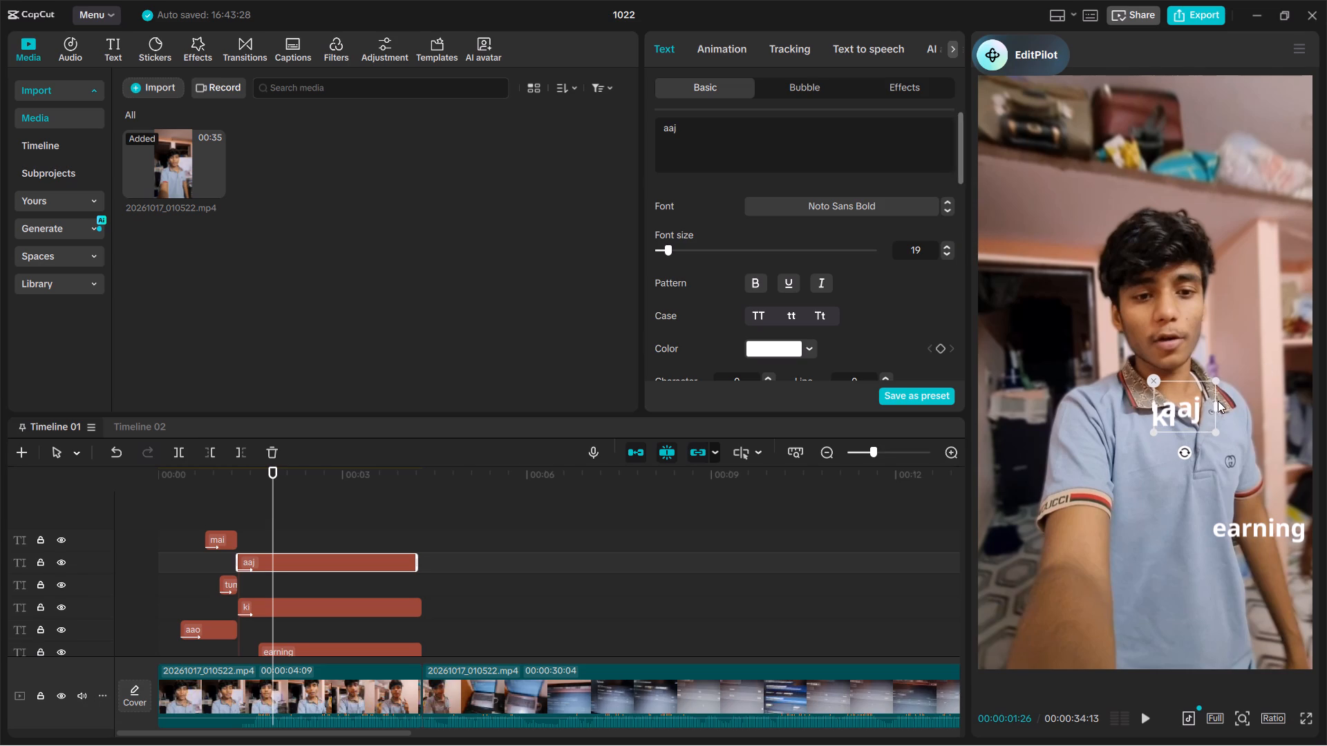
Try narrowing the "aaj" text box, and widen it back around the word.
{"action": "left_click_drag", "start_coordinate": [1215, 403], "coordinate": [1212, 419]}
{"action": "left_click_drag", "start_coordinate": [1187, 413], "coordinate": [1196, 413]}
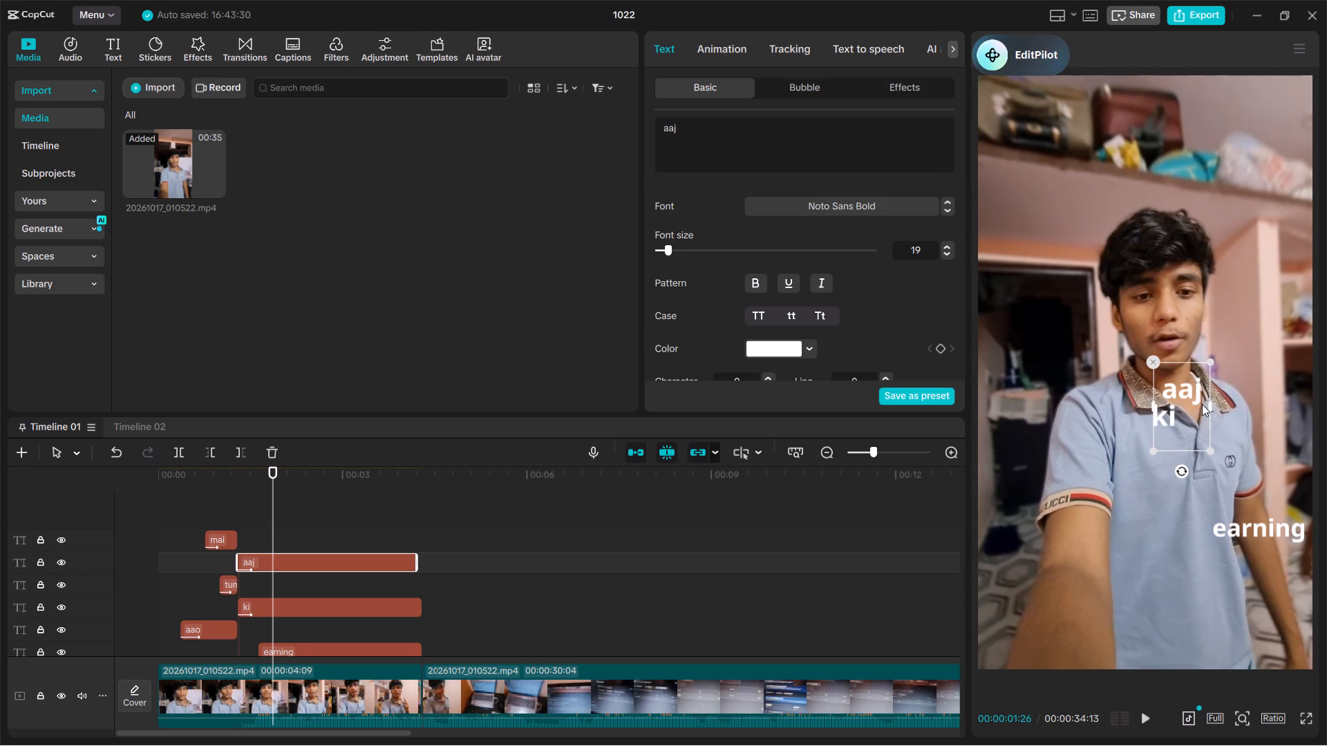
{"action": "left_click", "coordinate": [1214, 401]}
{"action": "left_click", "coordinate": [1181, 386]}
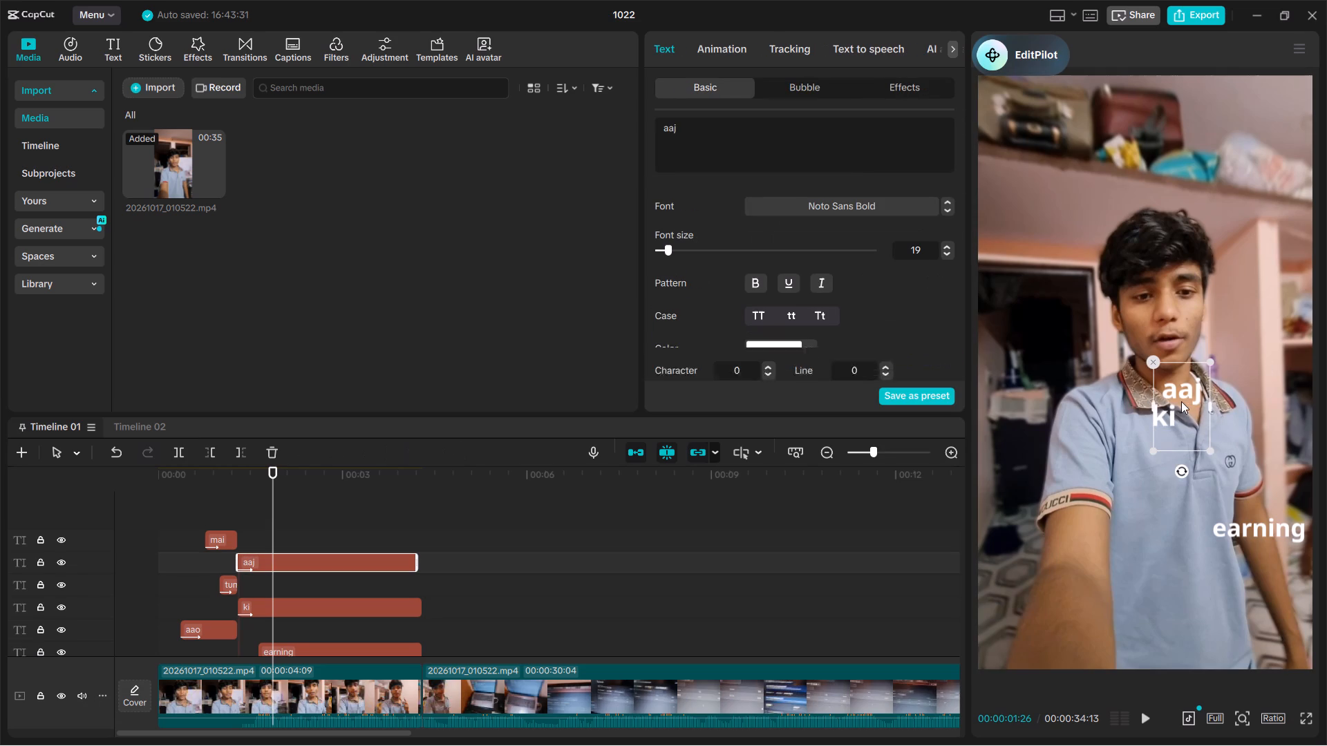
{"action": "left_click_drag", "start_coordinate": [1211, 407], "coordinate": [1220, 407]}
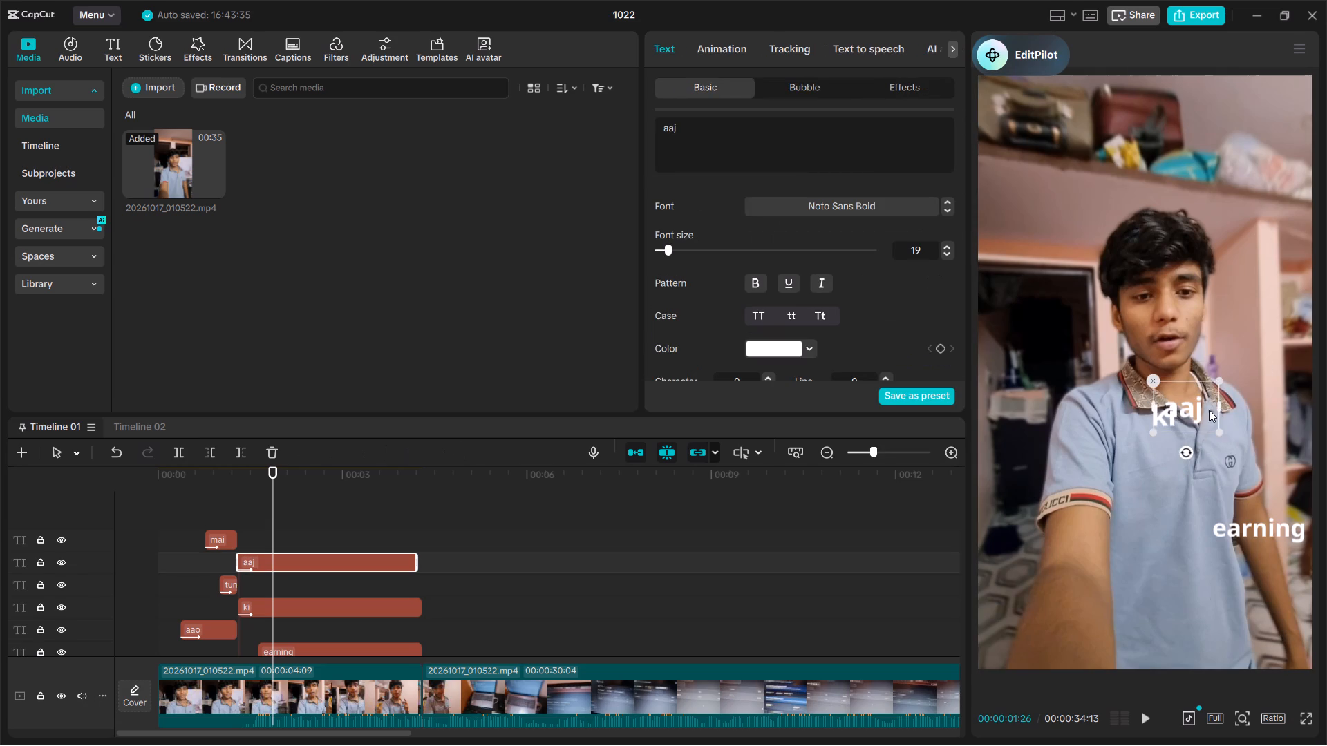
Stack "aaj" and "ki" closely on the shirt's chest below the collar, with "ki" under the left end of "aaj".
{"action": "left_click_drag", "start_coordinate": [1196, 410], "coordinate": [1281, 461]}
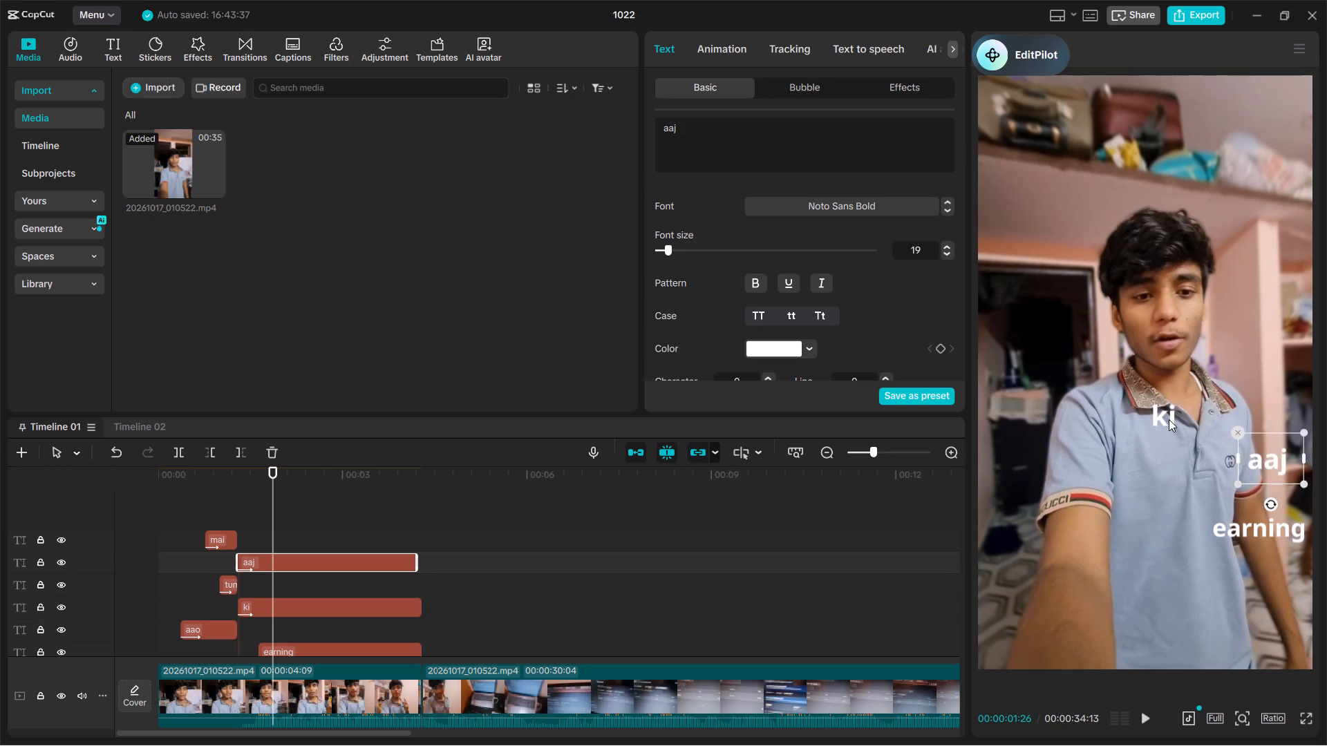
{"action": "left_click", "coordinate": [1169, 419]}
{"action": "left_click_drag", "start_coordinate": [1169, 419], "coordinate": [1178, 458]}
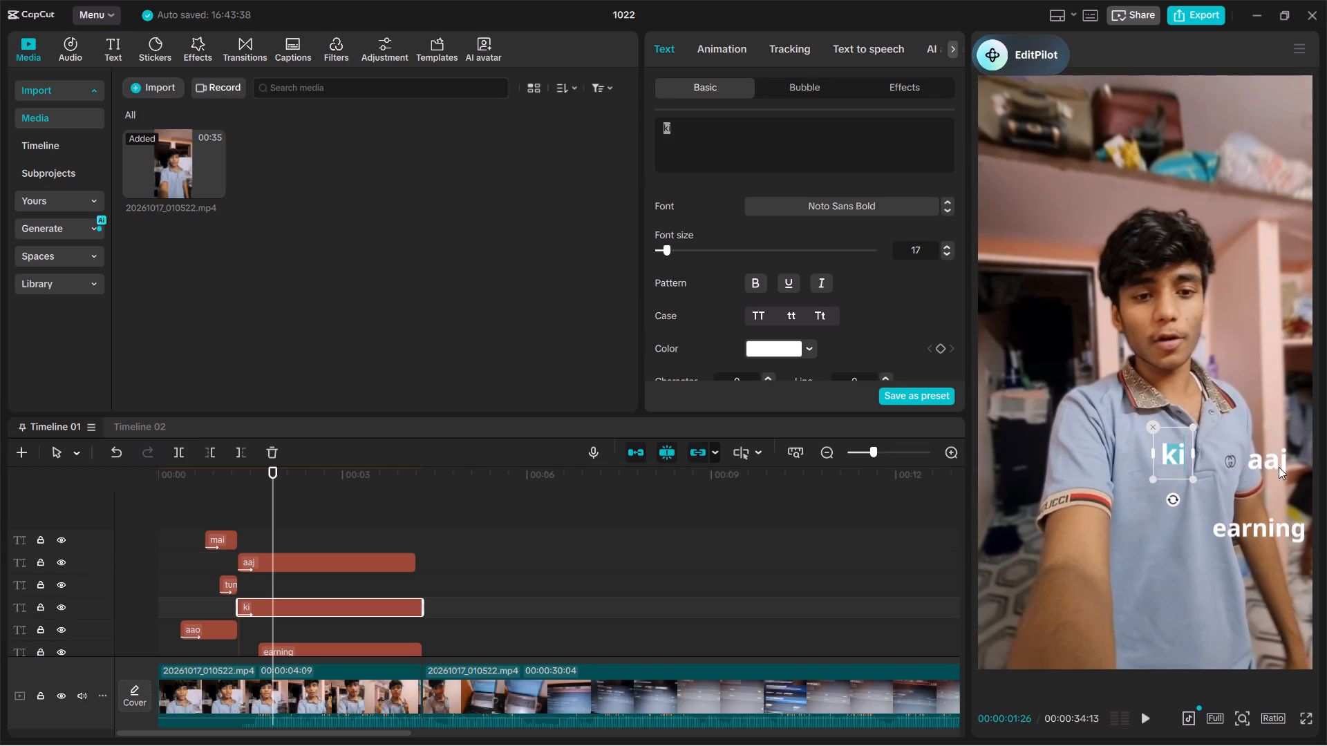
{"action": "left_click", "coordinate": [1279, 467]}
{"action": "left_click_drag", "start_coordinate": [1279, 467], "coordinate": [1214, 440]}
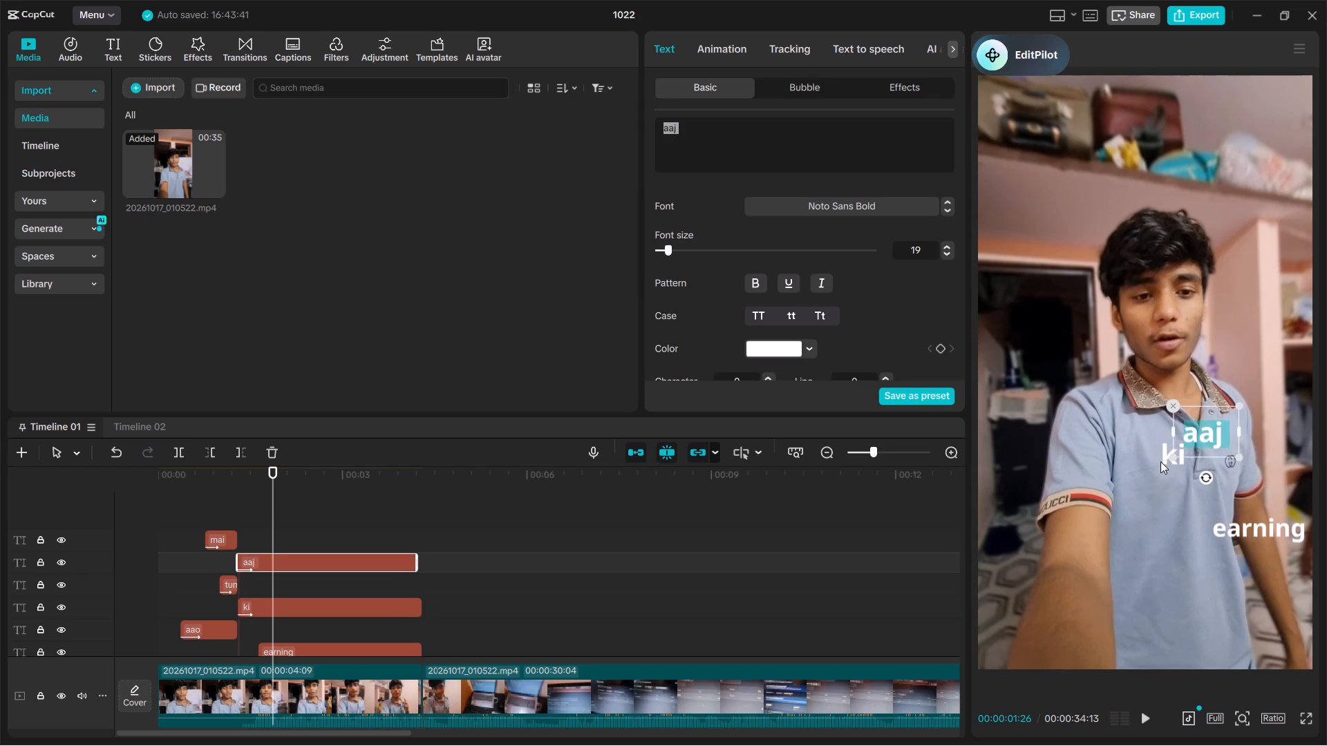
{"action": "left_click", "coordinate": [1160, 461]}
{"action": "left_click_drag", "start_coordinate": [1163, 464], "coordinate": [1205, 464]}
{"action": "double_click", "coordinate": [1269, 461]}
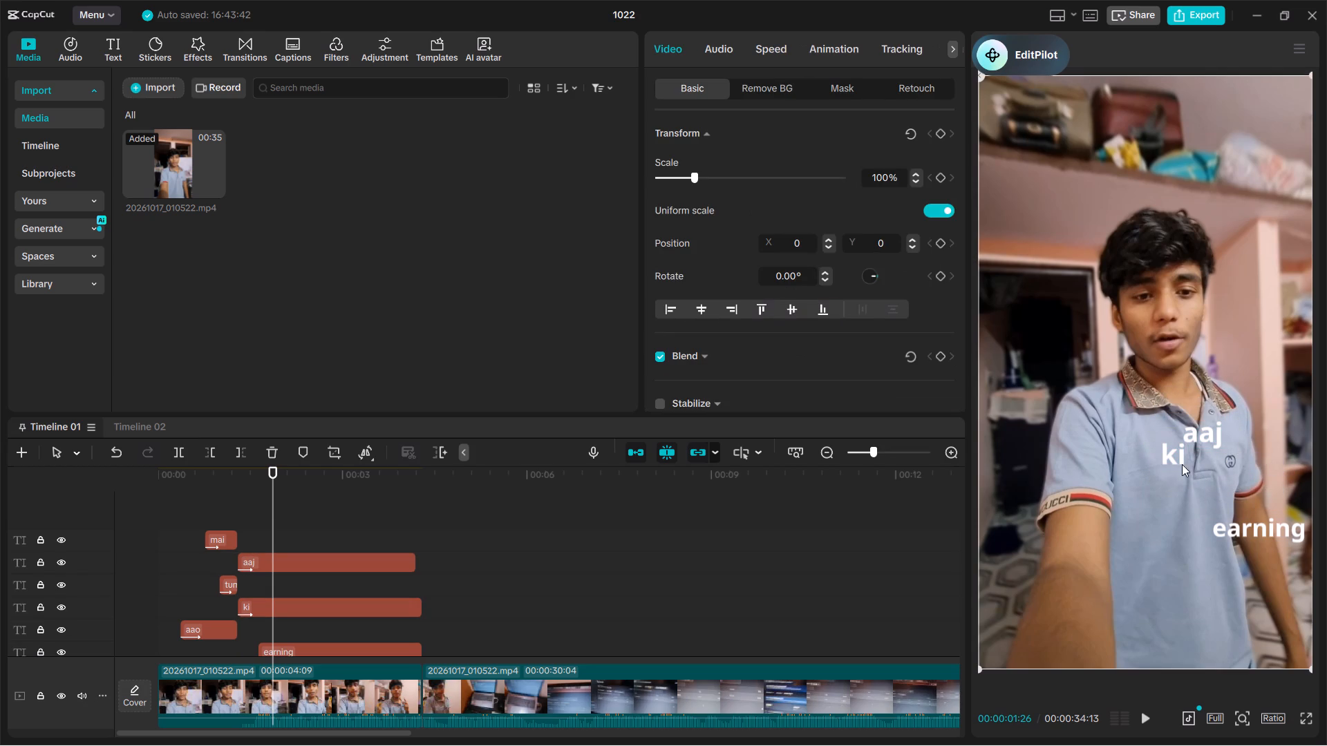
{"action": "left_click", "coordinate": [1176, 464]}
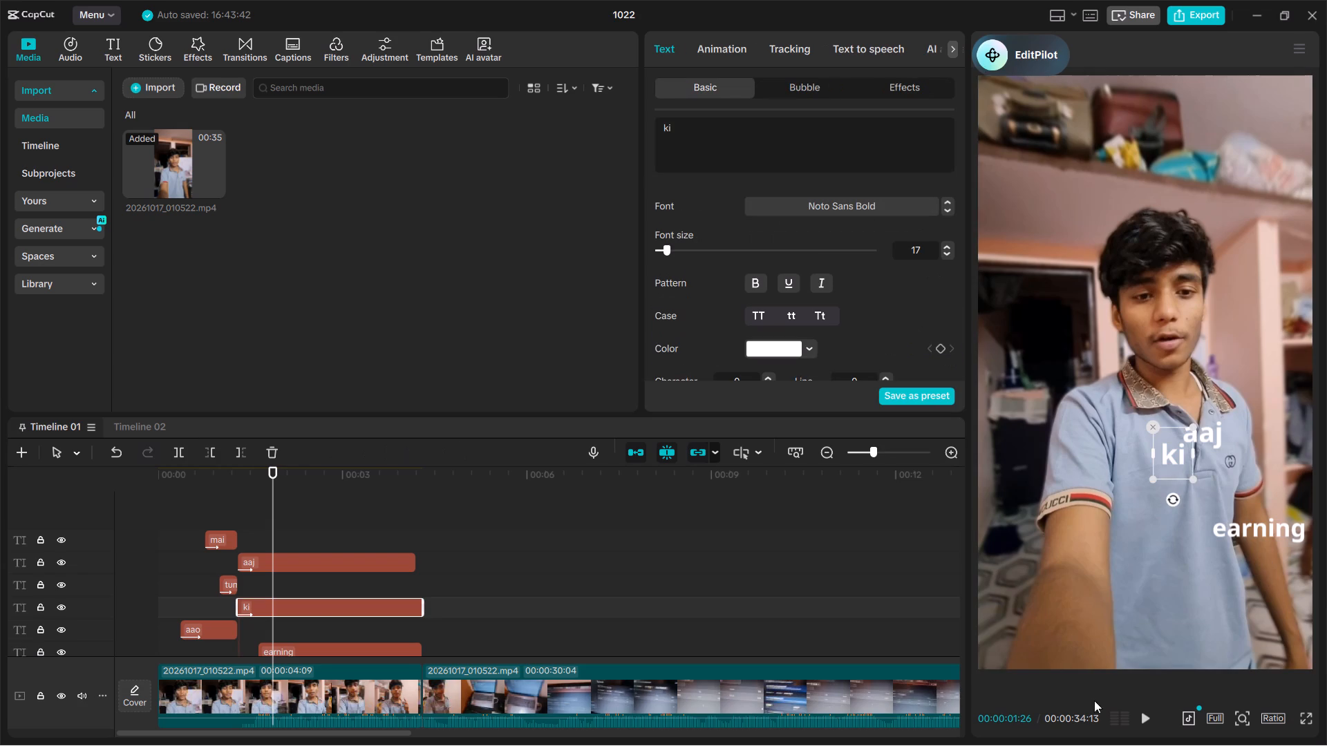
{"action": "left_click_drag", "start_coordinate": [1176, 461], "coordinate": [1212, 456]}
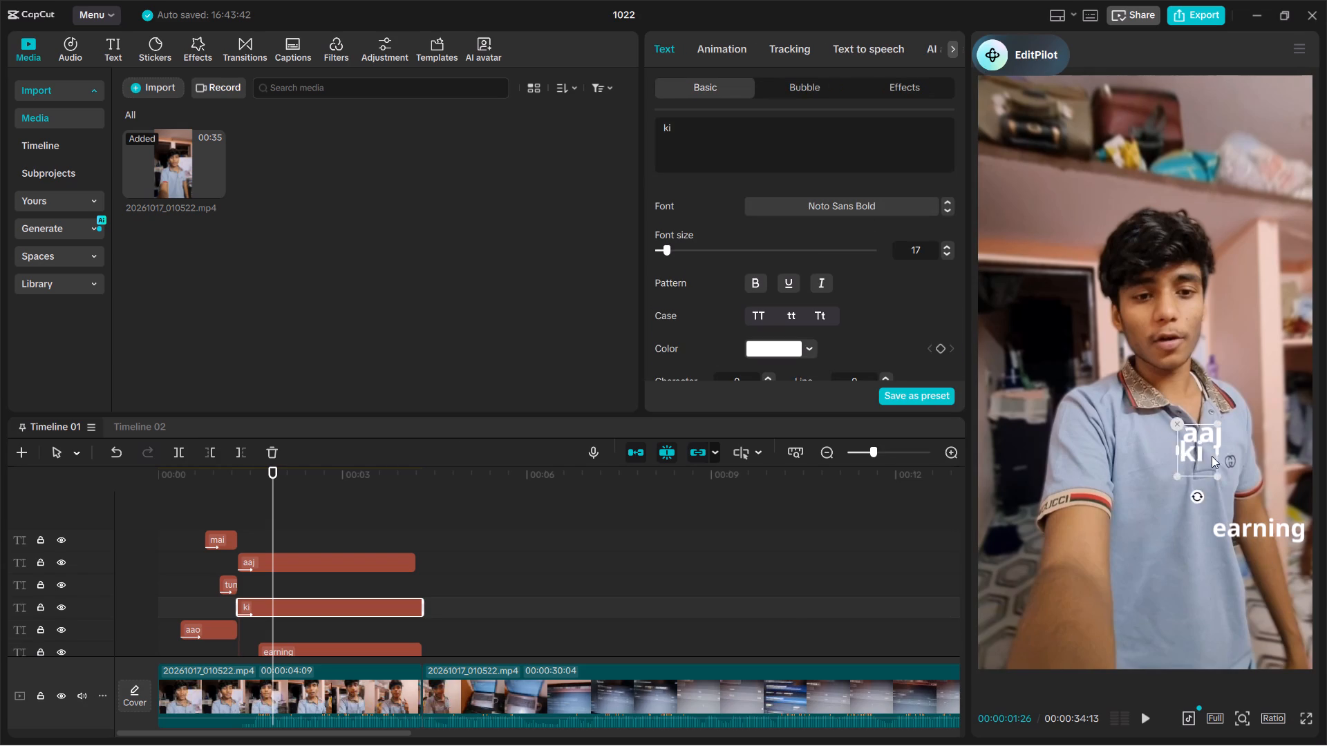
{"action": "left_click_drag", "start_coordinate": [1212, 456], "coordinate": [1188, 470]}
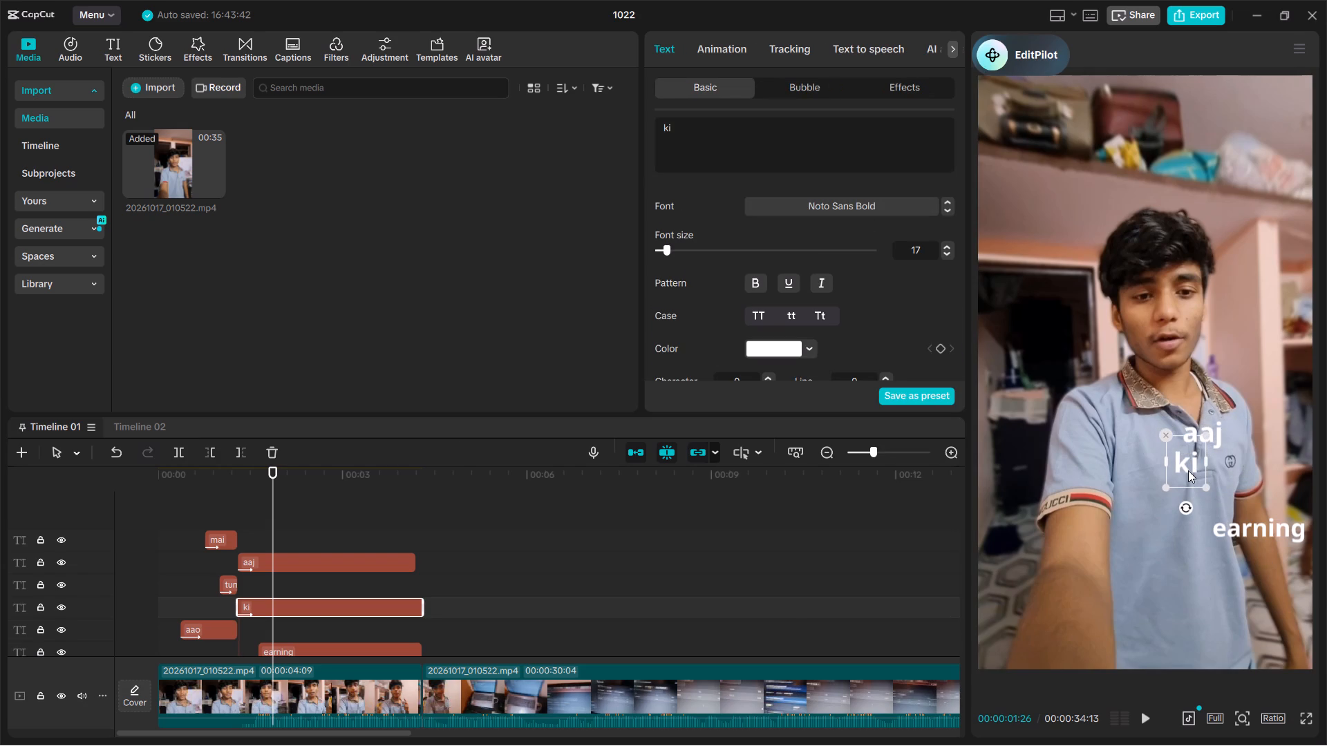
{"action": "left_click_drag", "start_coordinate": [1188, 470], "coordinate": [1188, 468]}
Set the "earning" text's font size to 18.
{"action": "left_click", "coordinate": [1257, 530]}
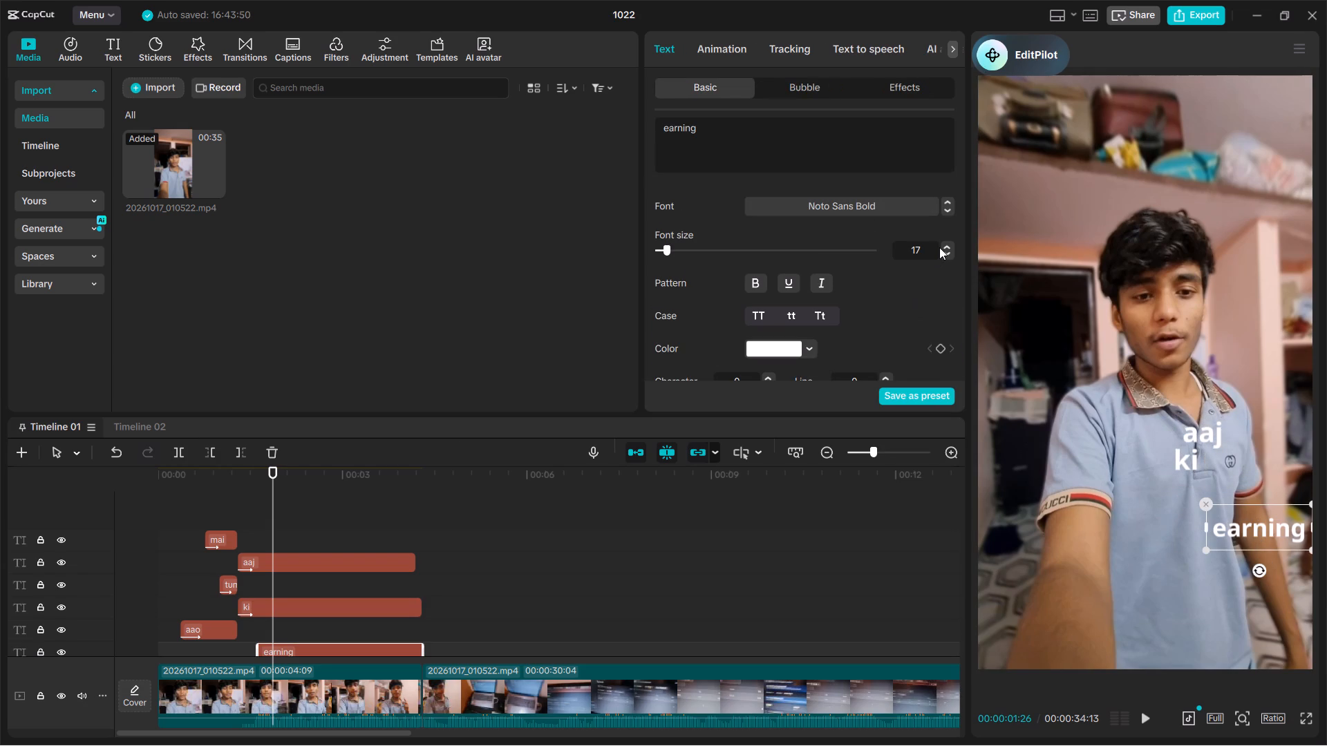
{"action": "left_click", "coordinate": [948, 245]}
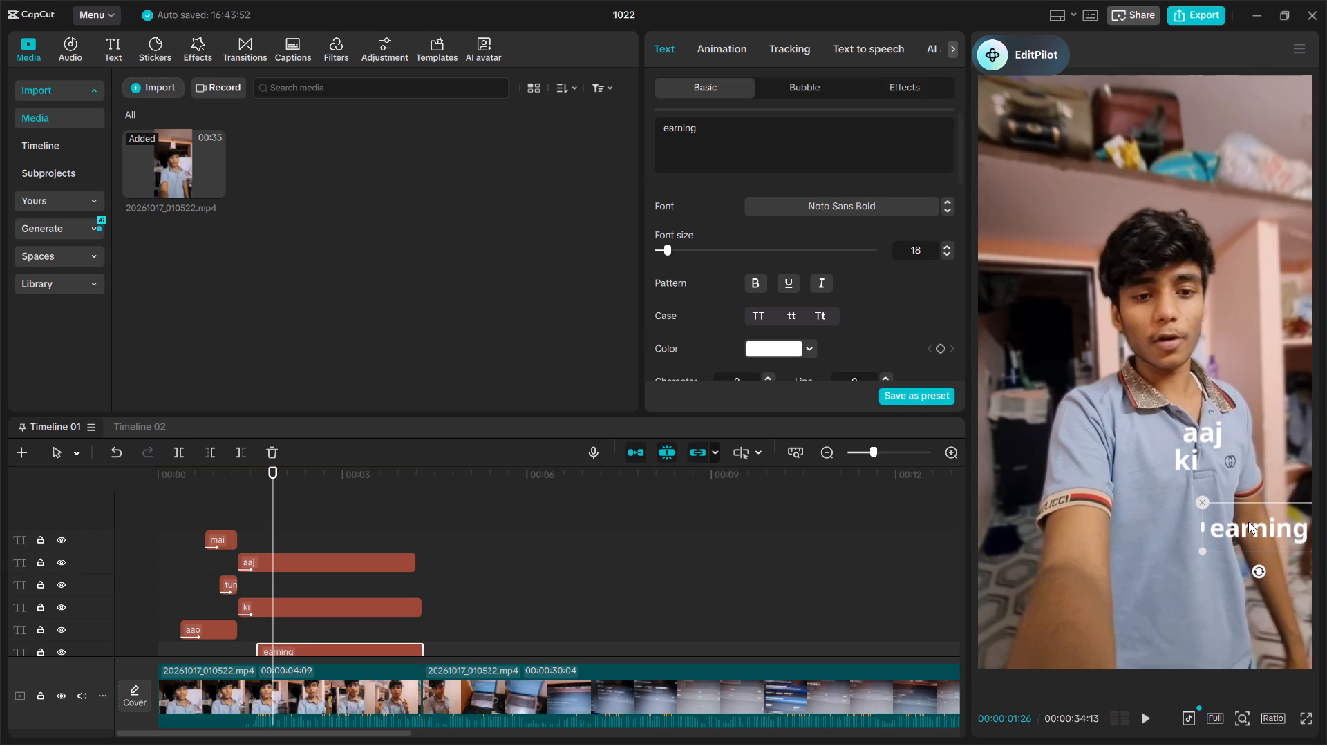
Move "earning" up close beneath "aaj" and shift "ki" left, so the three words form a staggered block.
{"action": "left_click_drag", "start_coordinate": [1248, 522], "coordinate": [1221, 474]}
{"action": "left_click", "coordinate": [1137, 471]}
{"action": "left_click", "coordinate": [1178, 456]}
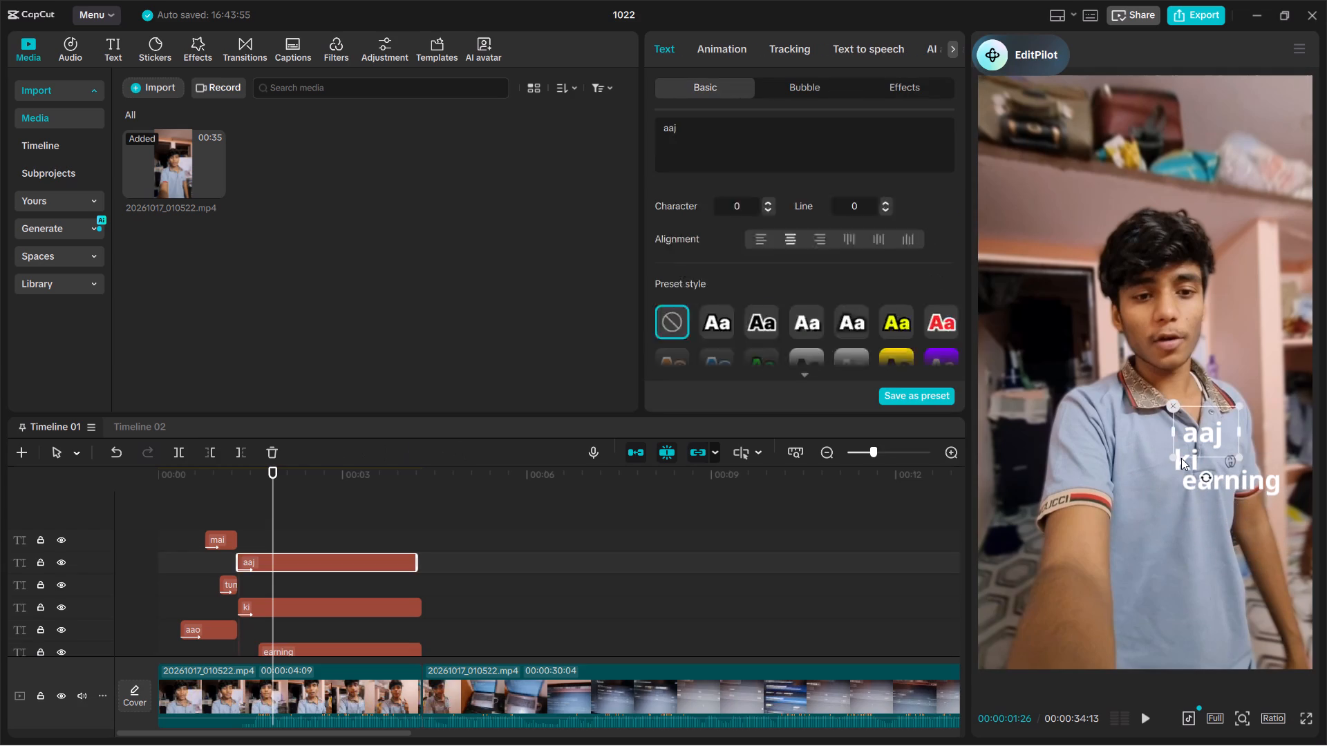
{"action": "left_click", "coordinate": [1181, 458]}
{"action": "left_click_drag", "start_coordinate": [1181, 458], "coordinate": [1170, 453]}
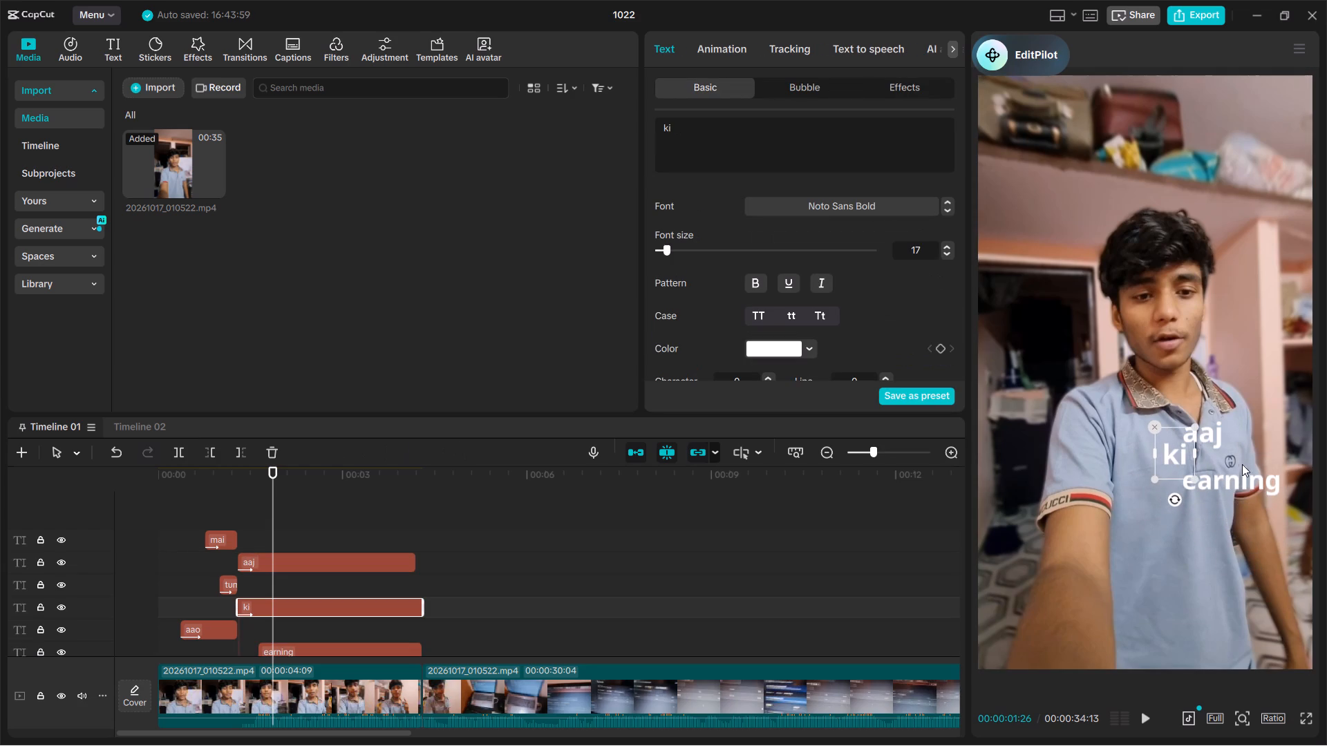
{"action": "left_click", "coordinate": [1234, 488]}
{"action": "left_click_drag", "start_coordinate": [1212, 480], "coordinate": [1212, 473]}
Play on until "dikhata" appears and move it left, just below "earning" on the shirt.
{"action": "left_click", "coordinate": [1272, 395]}
{"action": "key", "text": "space"}
{"action": "key", "text": "space"}
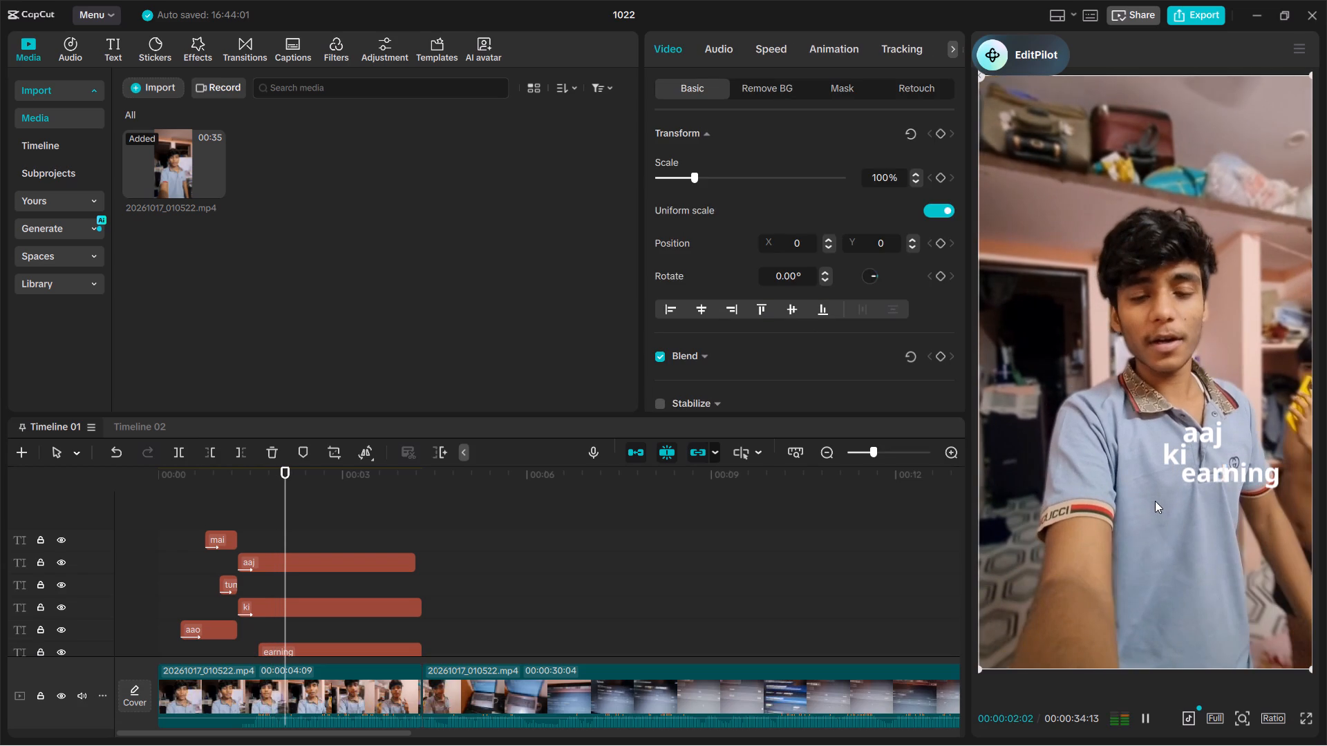
{"action": "key", "text": "space"}
{"action": "key", "text": "space"}
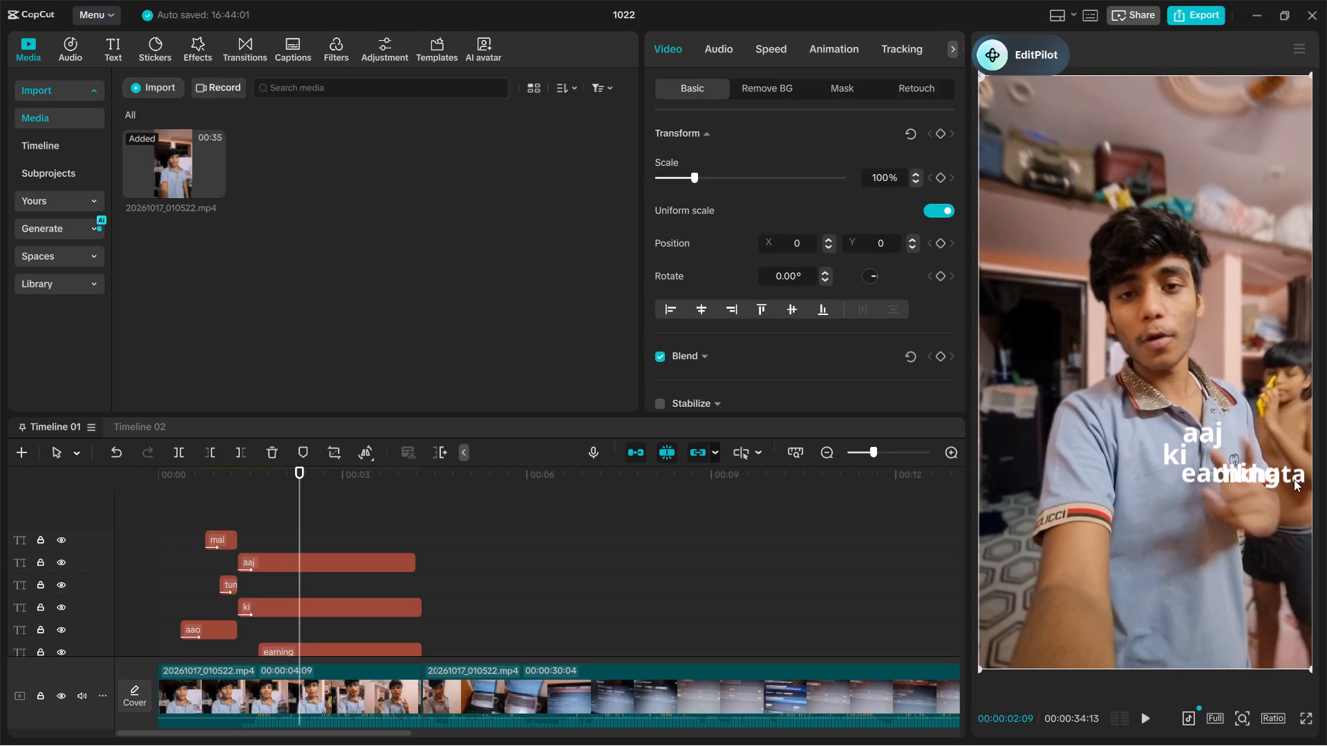
{"action": "left_click", "coordinate": [1294, 479]}
{"action": "left_click_drag", "start_coordinate": [1294, 479], "coordinate": [1221, 498]}
Play on until "hu" appears and set its font size to 16.
{"action": "key", "text": "space"}
{"action": "key", "text": "space"}
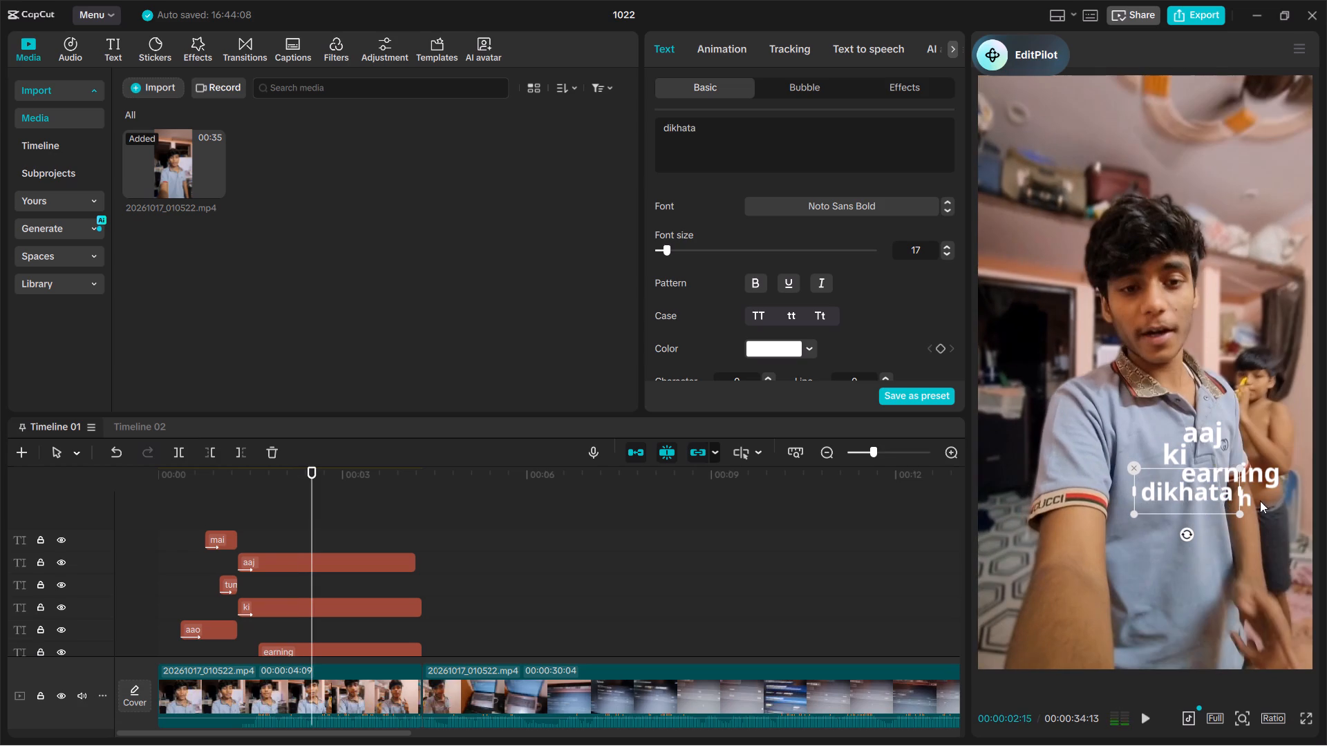
{"action": "key", "text": "space"}
{"action": "key", "text": "space"}
{"action": "left_click", "coordinate": [1254, 501]}
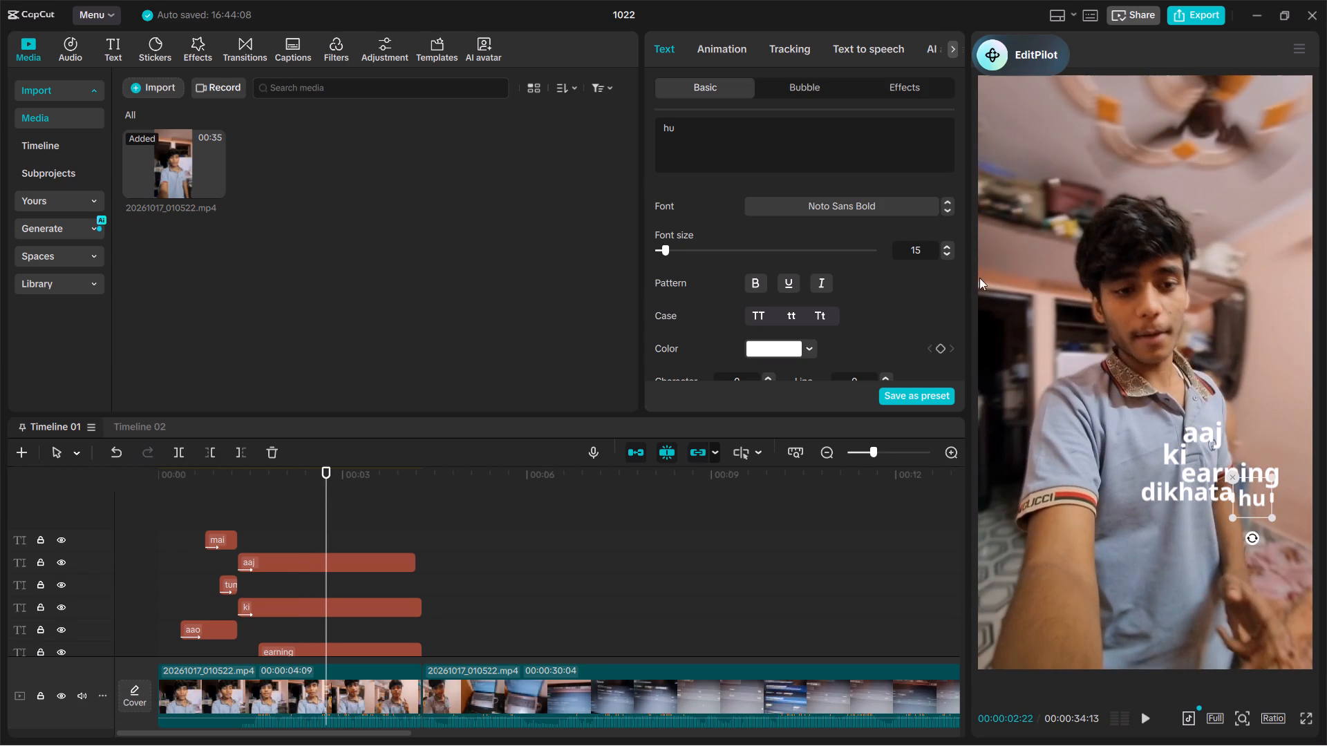
{"action": "left_click", "coordinate": [946, 247]}
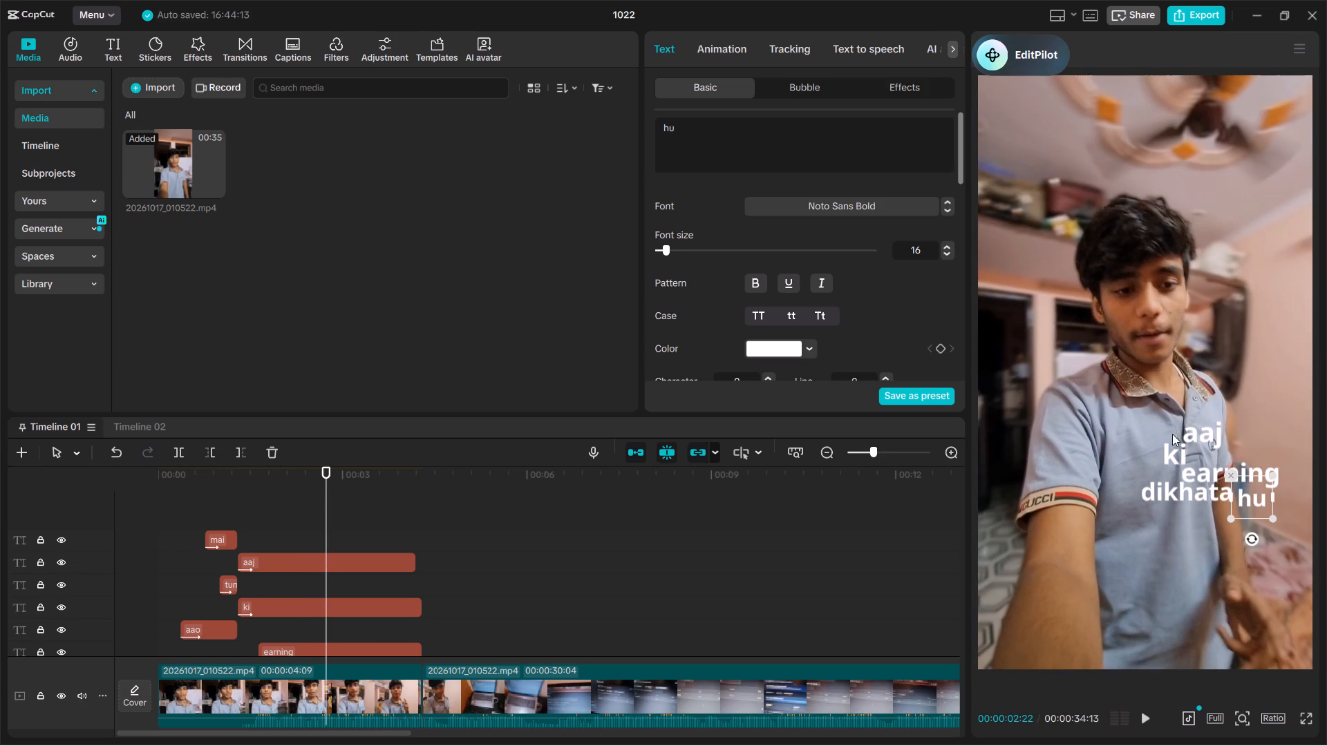
{"action": "left_click", "coordinate": [1093, 495]}
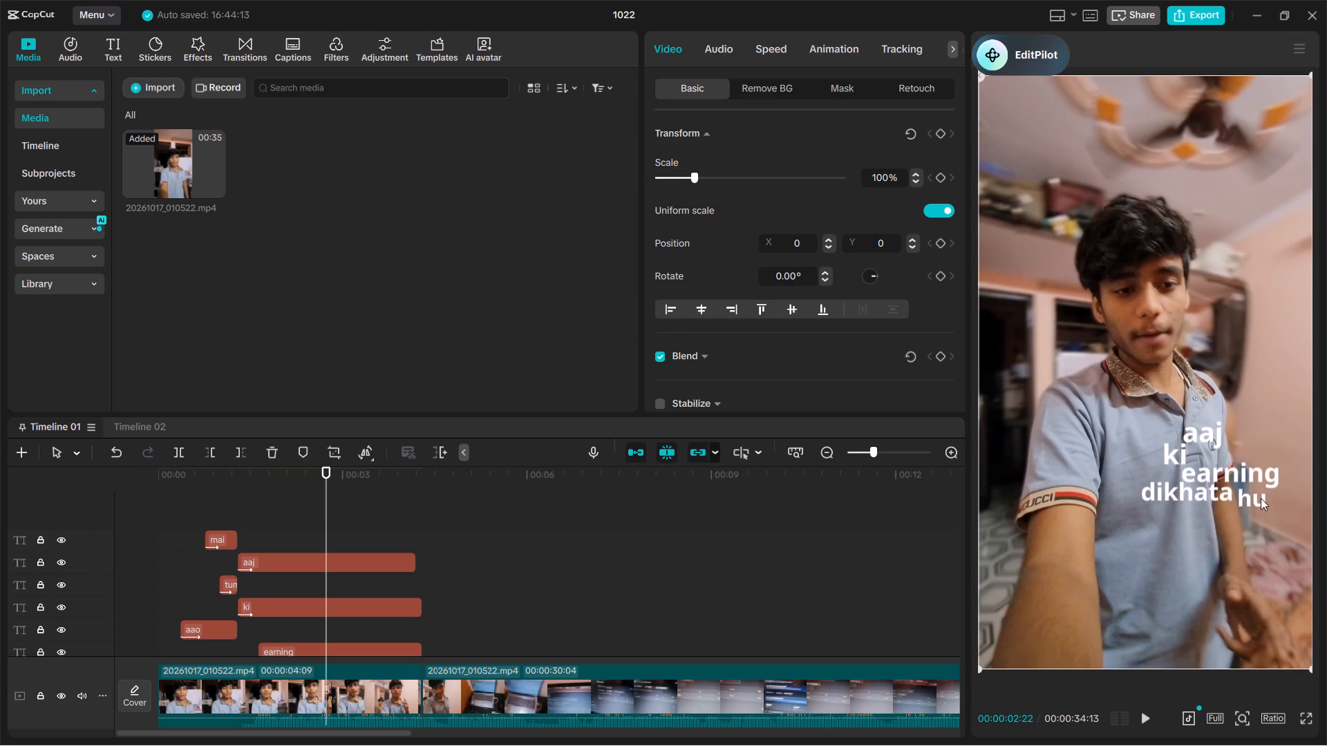
Spread the words apart, moving "ki", "earning", "dikhata" and "hu" down the shirt and "aaj" slightly left.
{"action": "left_click", "coordinate": [1176, 458]}
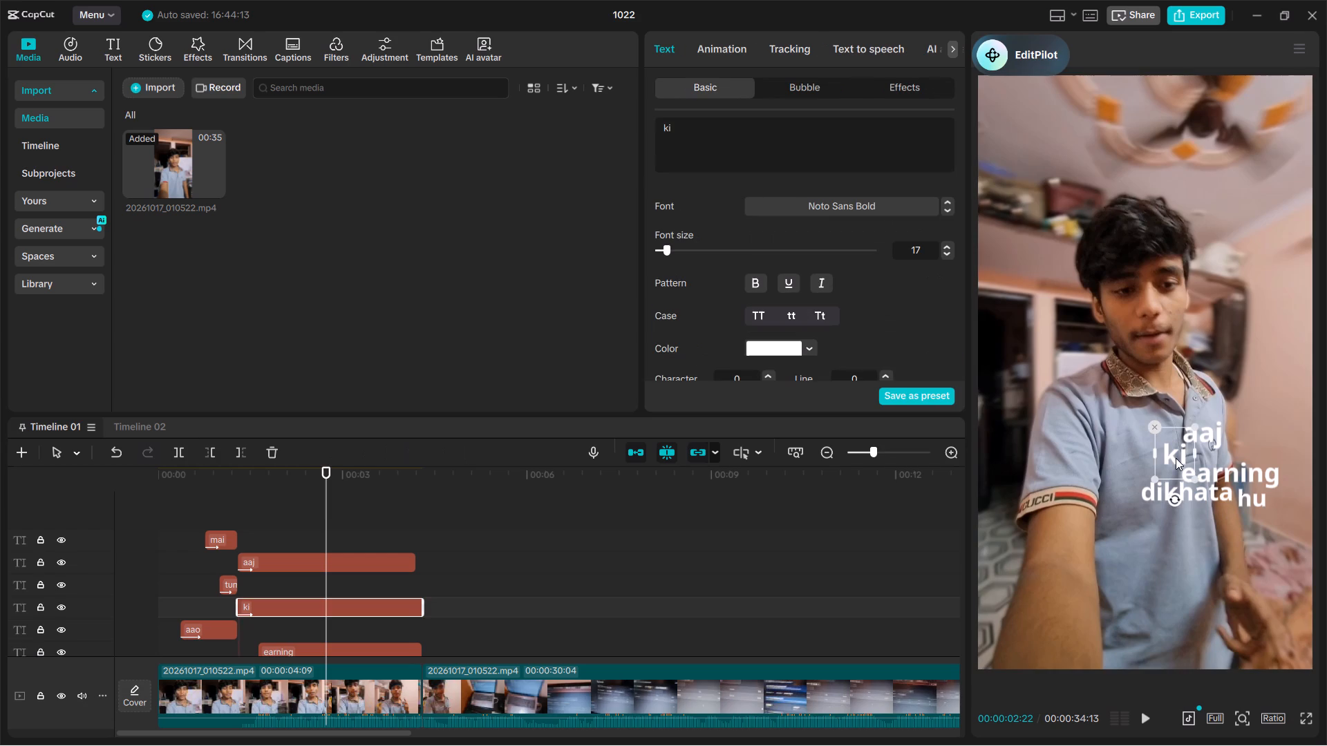
{"action": "left_click_drag", "start_coordinate": [1176, 458], "coordinate": [1205, 594]}
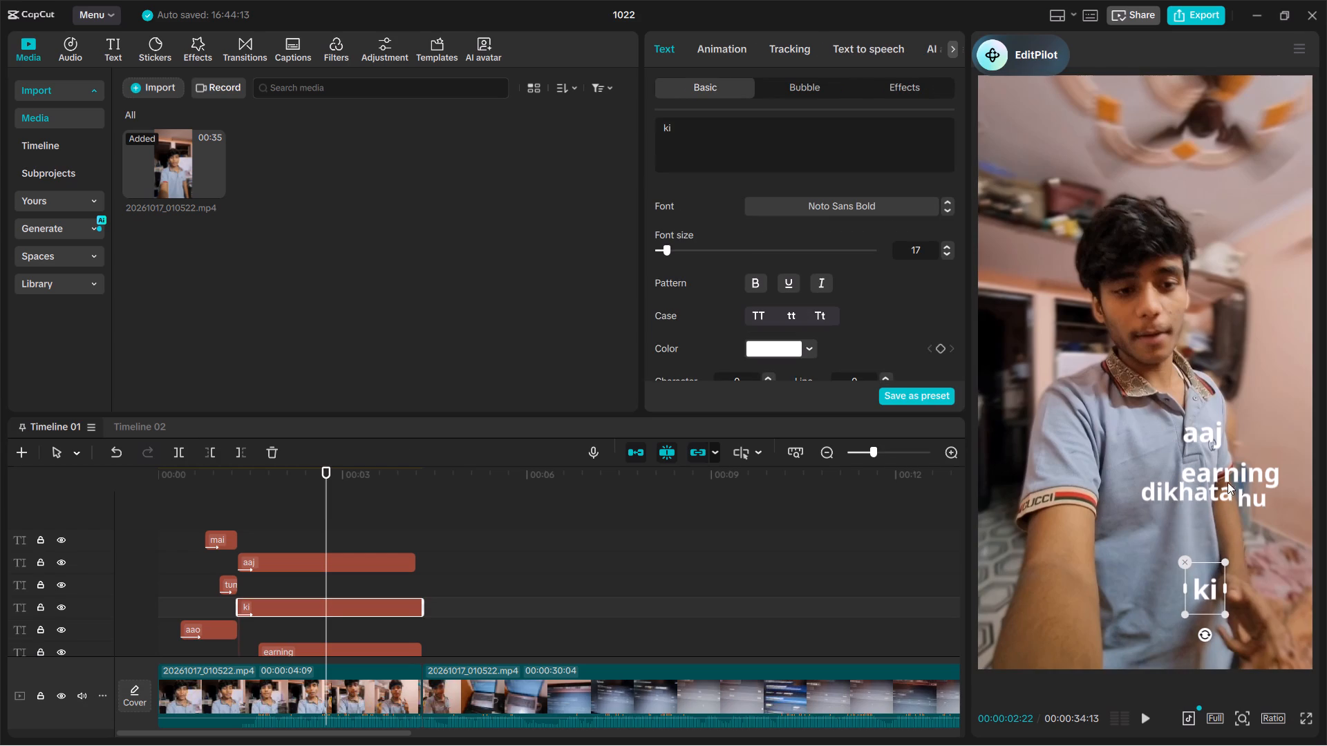
{"action": "left_click", "coordinate": [1196, 443]}
{"action": "left_click_drag", "start_coordinate": [1209, 441], "coordinate": [1185, 443]}
{"action": "left_click_drag", "start_coordinate": [1270, 483], "coordinate": [1203, 627]}
{"action": "left_click_drag", "start_coordinate": [1196, 498], "coordinate": [1170, 549]}
{"action": "left_click_drag", "start_coordinate": [1261, 489], "coordinate": [1275, 582]}
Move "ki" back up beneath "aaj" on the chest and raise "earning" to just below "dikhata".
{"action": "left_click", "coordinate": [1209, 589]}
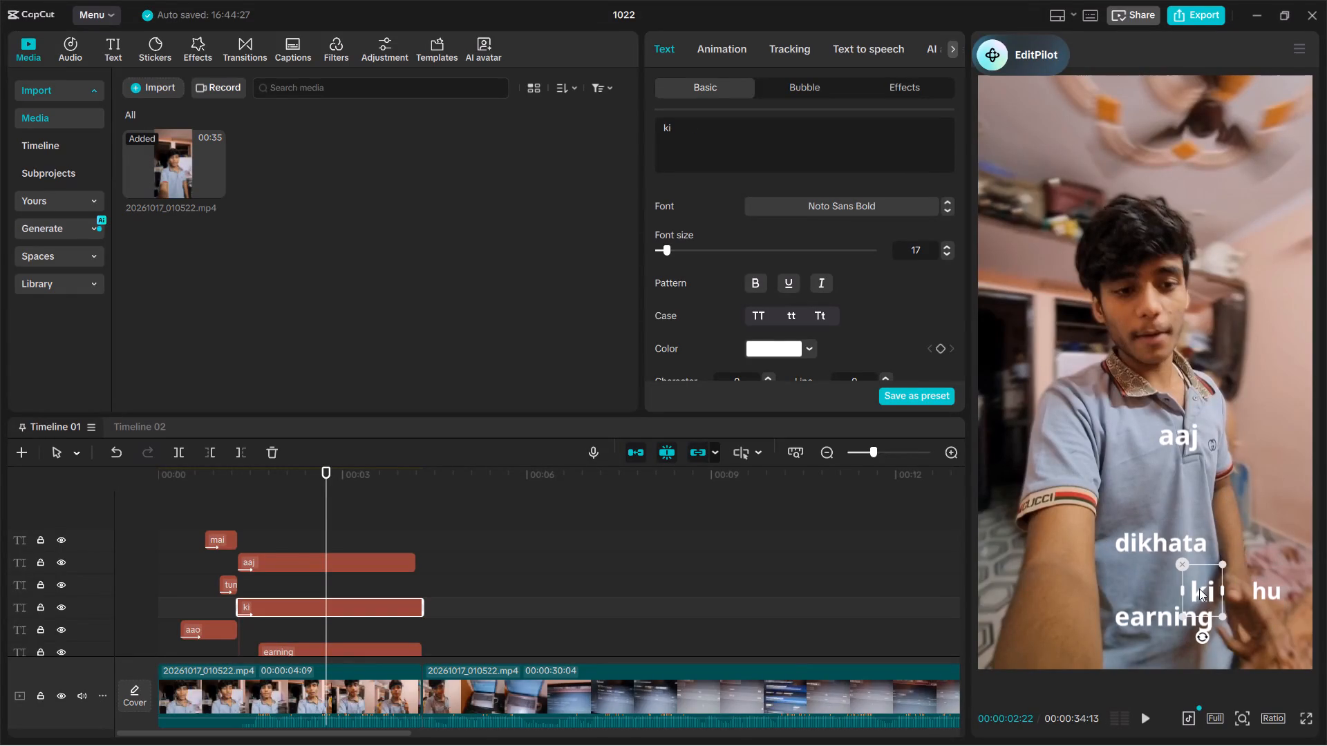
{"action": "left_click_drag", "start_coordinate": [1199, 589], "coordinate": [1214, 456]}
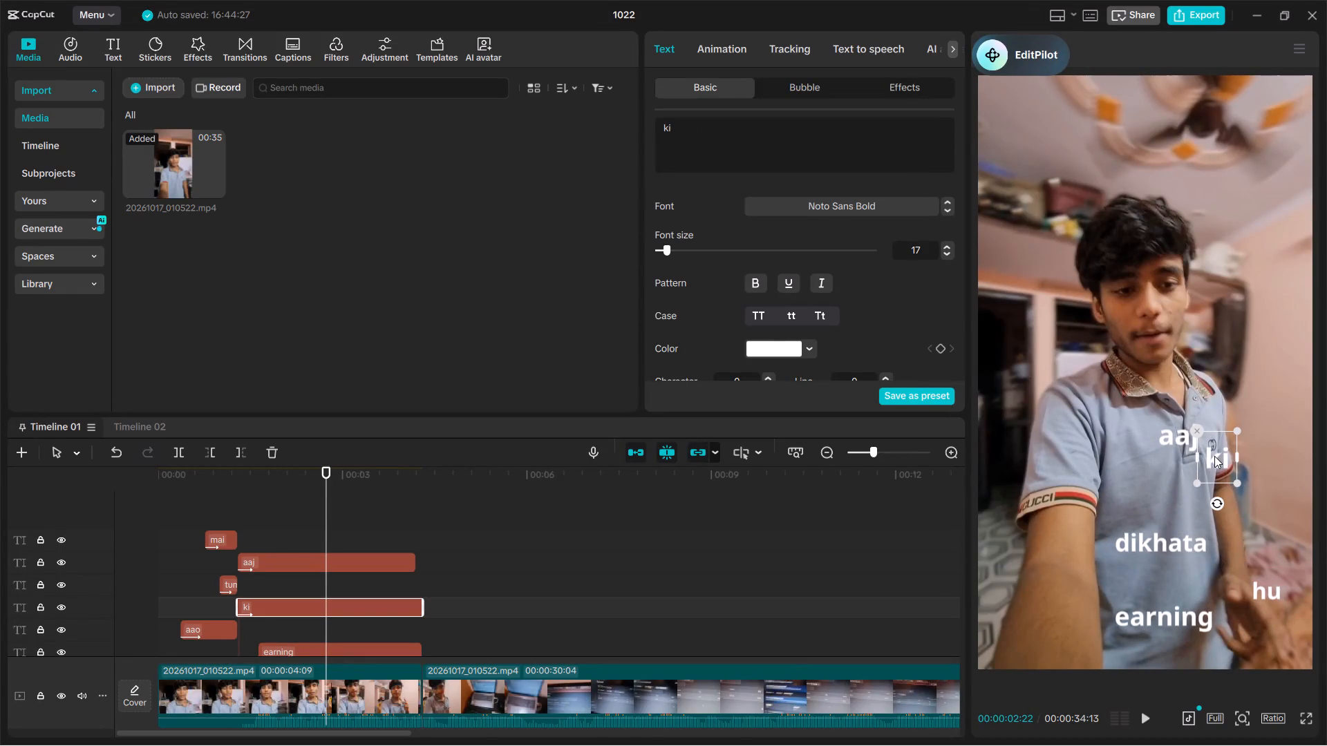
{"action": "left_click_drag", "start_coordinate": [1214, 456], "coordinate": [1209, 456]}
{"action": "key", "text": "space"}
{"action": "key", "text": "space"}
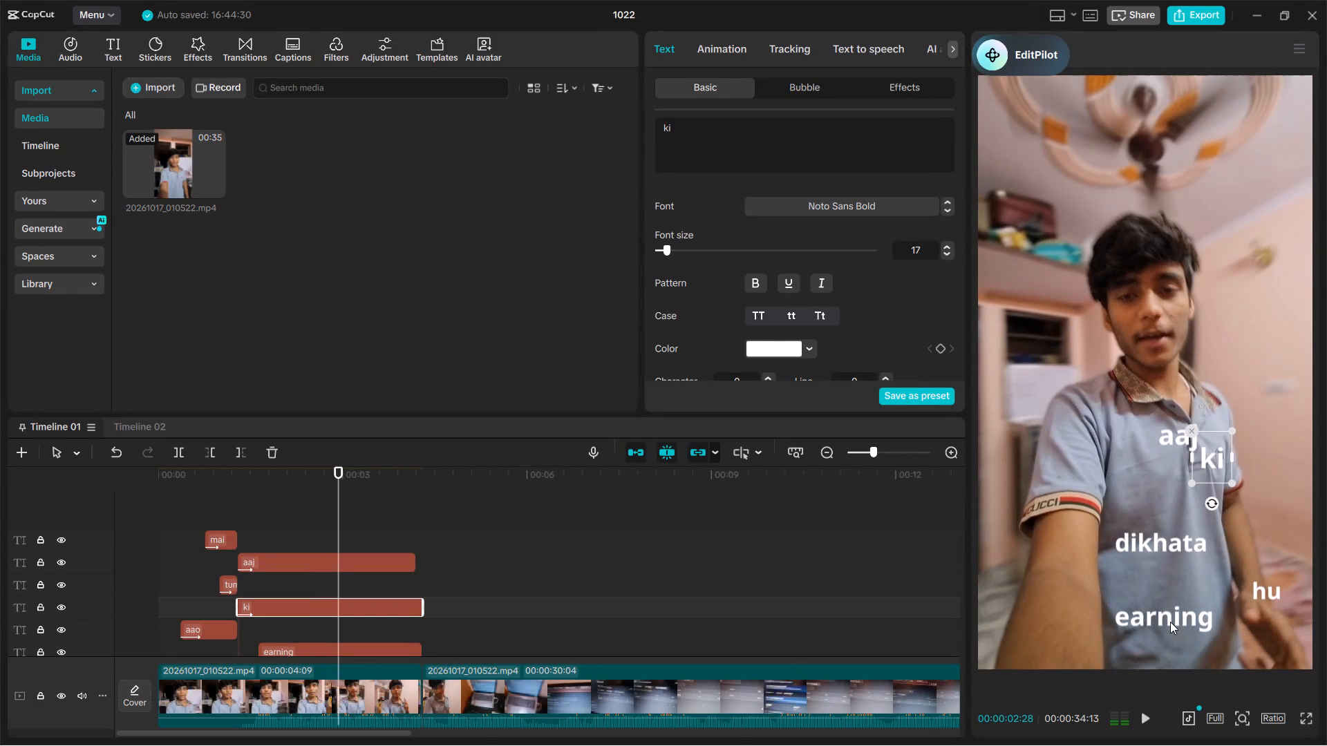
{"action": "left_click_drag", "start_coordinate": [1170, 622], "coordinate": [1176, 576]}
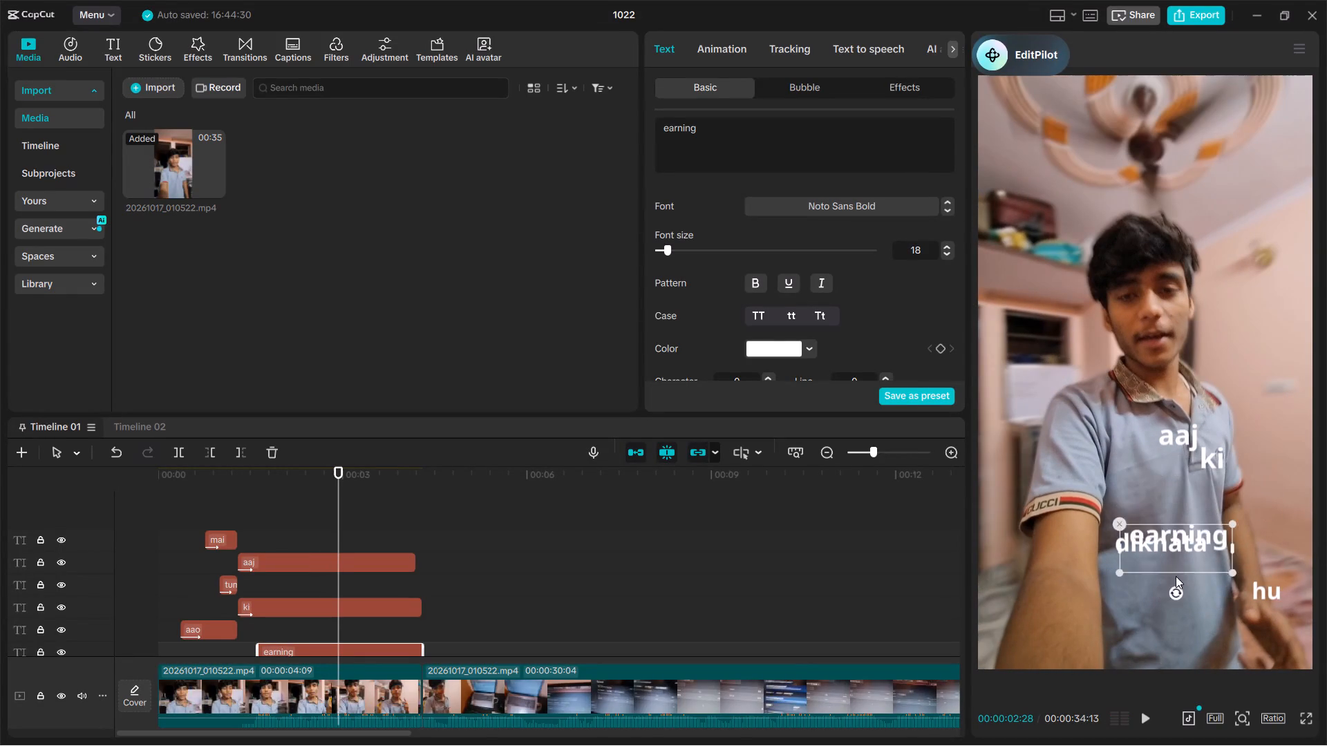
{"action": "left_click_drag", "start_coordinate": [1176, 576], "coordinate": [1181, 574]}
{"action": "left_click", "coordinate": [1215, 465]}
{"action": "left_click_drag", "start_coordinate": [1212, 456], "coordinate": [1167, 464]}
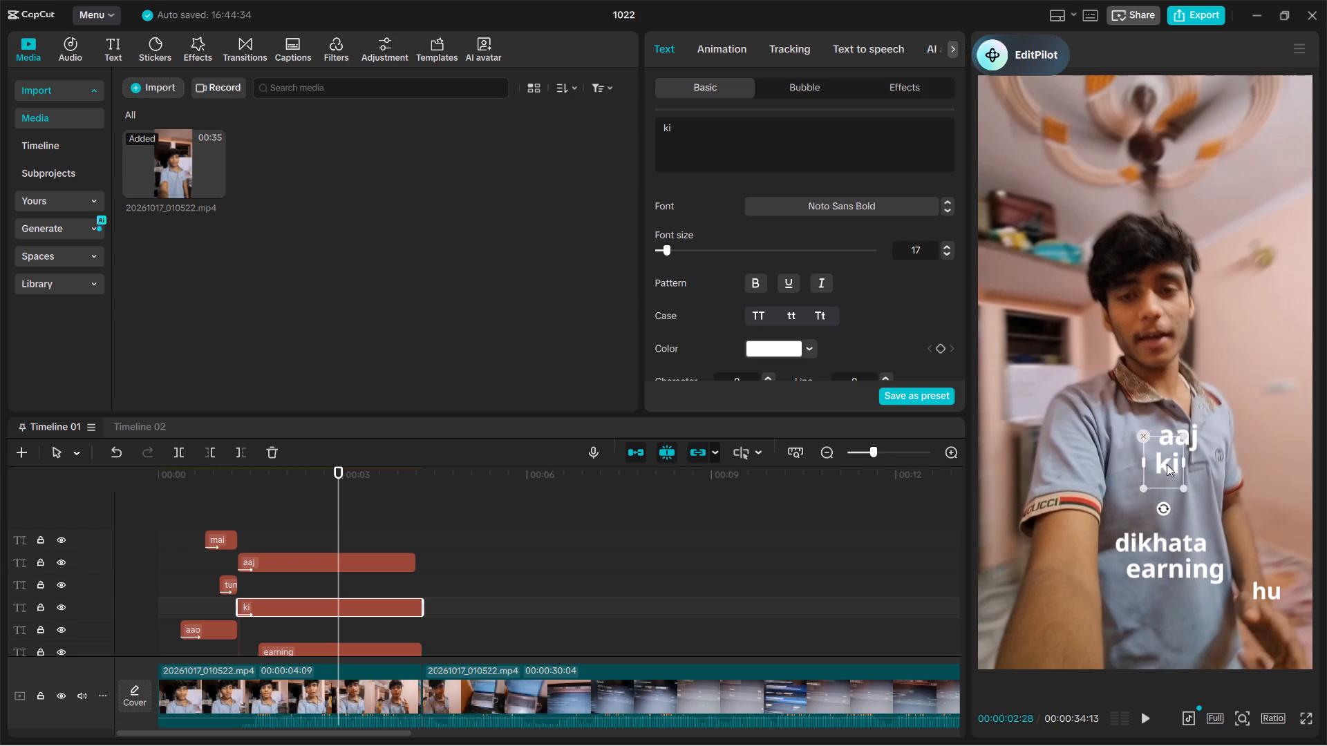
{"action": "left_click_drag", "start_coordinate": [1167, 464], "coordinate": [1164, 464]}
Move "earning" up and right, against the end of "dikhata" and above "hu".
{"action": "left_click", "coordinate": [1170, 567]}
{"action": "left_click_drag", "start_coordinate": [1170, 573], "coordinate": [1221, 537]}
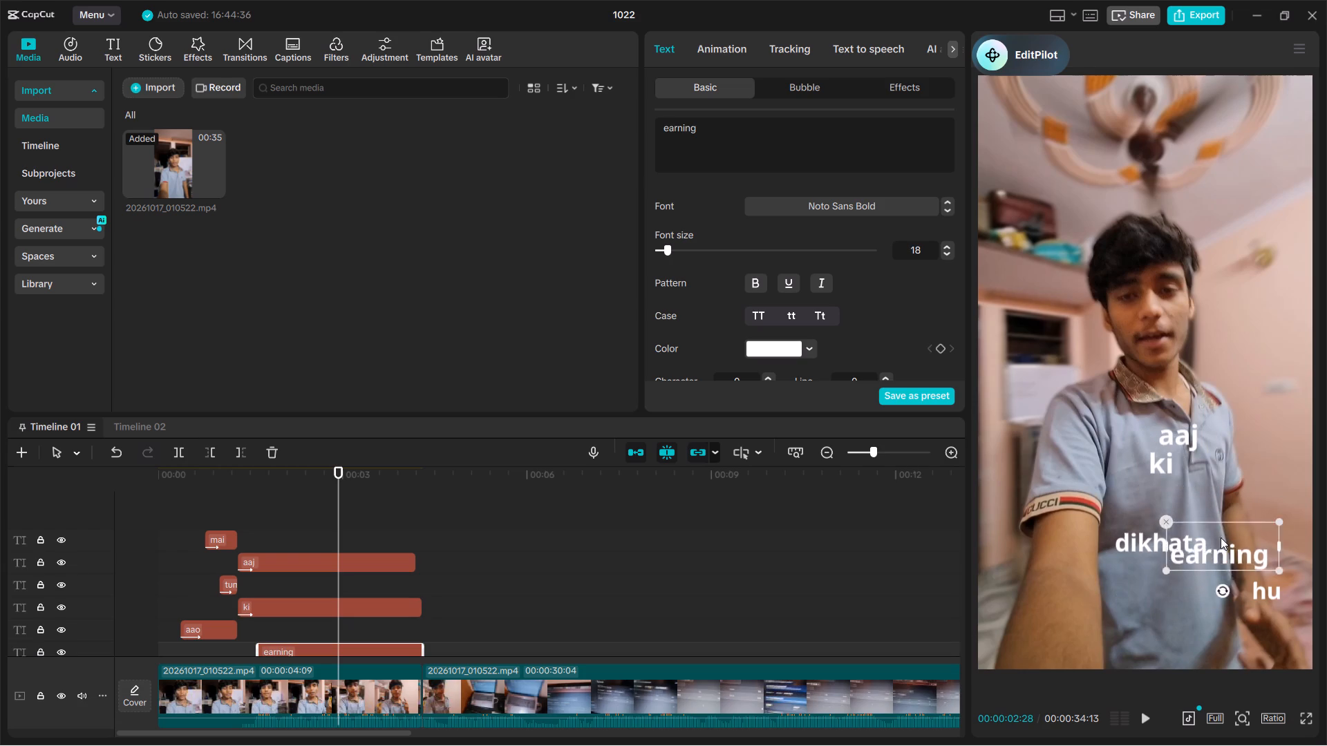
{"action": "left_click_drag", "start_coordinate": [1221, 537], "coordinate": [1230, 558]}
Try "aaj" beside "ki", move "ki" down onto "dikhata", and return "aaj" to the upper chest.
{"action": "left_click_drag", "start_coordinate": [1179, 443], "coordinate": [1212, 473]}
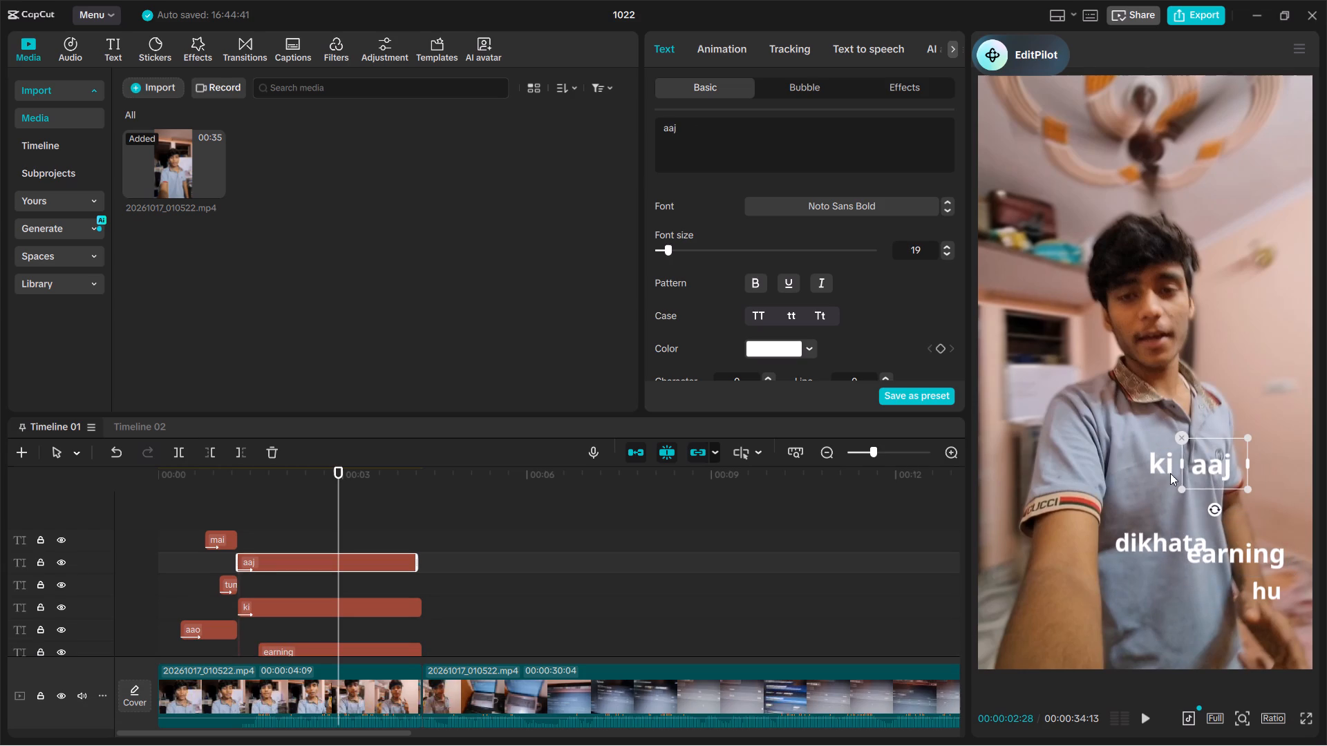
{"action": "left_click", "coordinate": [1151, 468]}
{"action": "left_click_drag", "start_coordinate": [1151, 468], "coordinate": [1127, 550]}
{"action": "left_click", "coordinate": [1199, 471]}
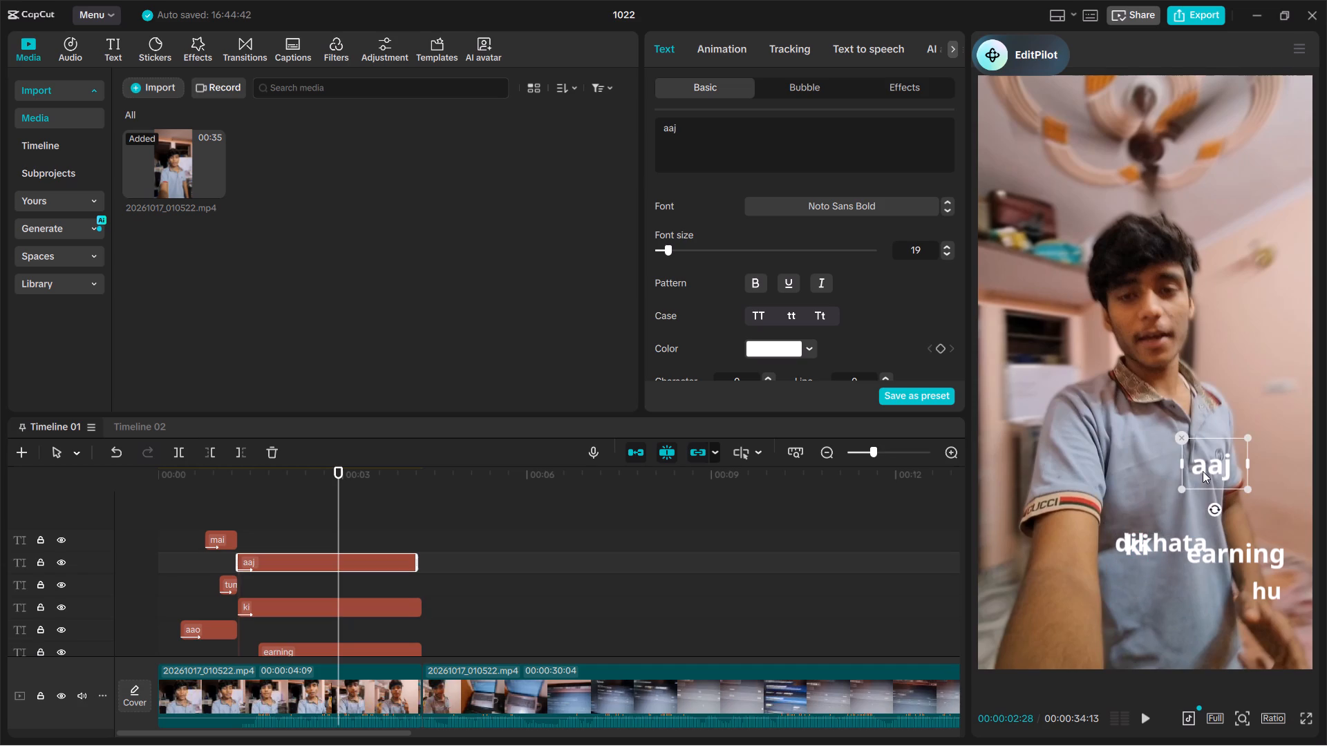
{"action": "left_click_drag", "start_coordinate": [1209, 471], "coordinate": [1172, 443]}
Move "ki" back up and settle it just beneath the left end of "aaj".
{"action": "left_click", "coordinate": [1136, 540]}
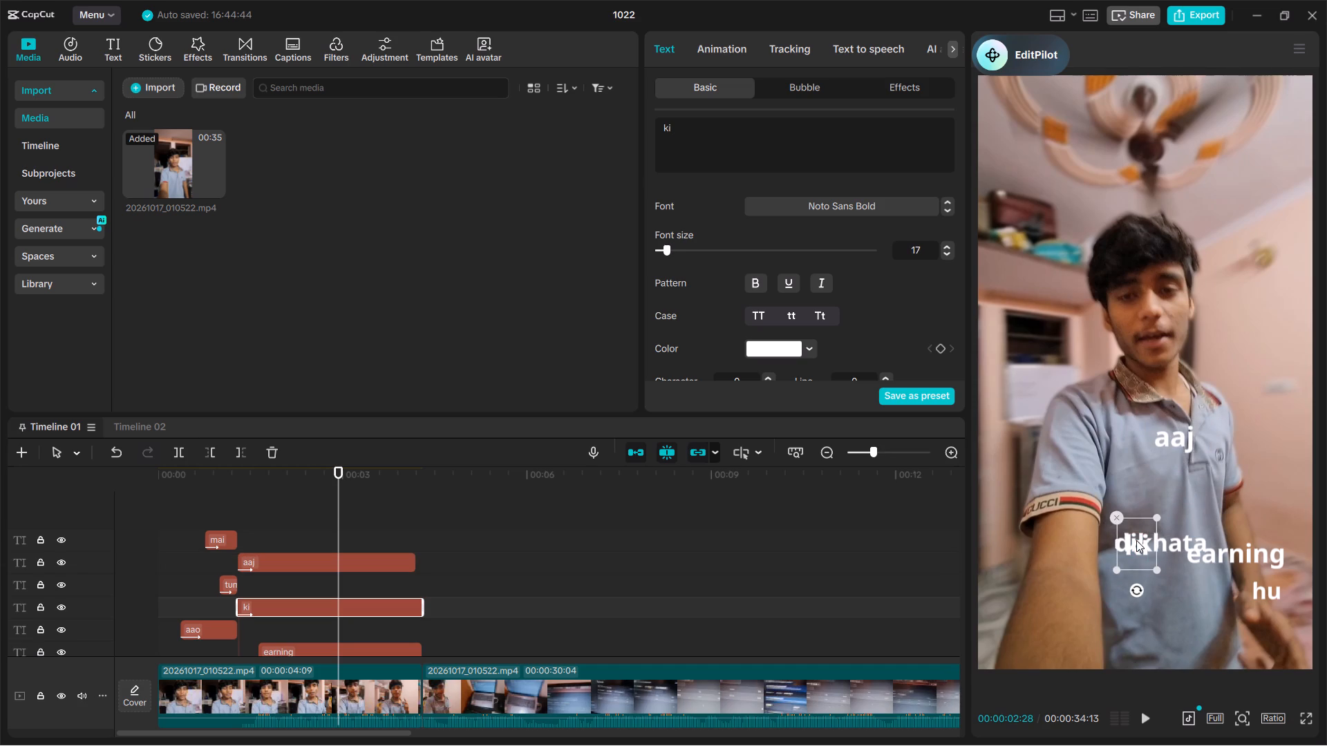
{"action": "left_click_drag", "start_coordinate": [1136, 540], "coordinate": [1187, 462]}
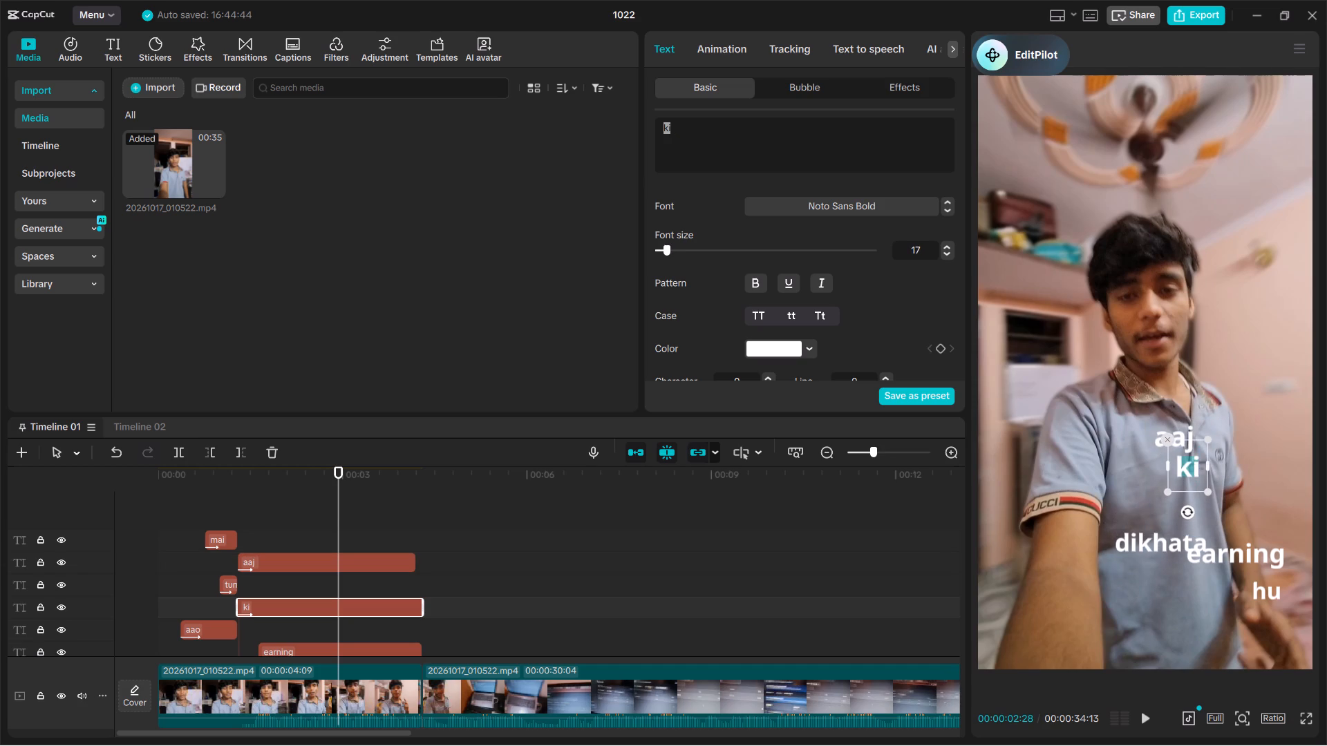
{"action": "left_click_drag", "start_coordinate": [1187, 462], "coordinate": [1194, 464]}
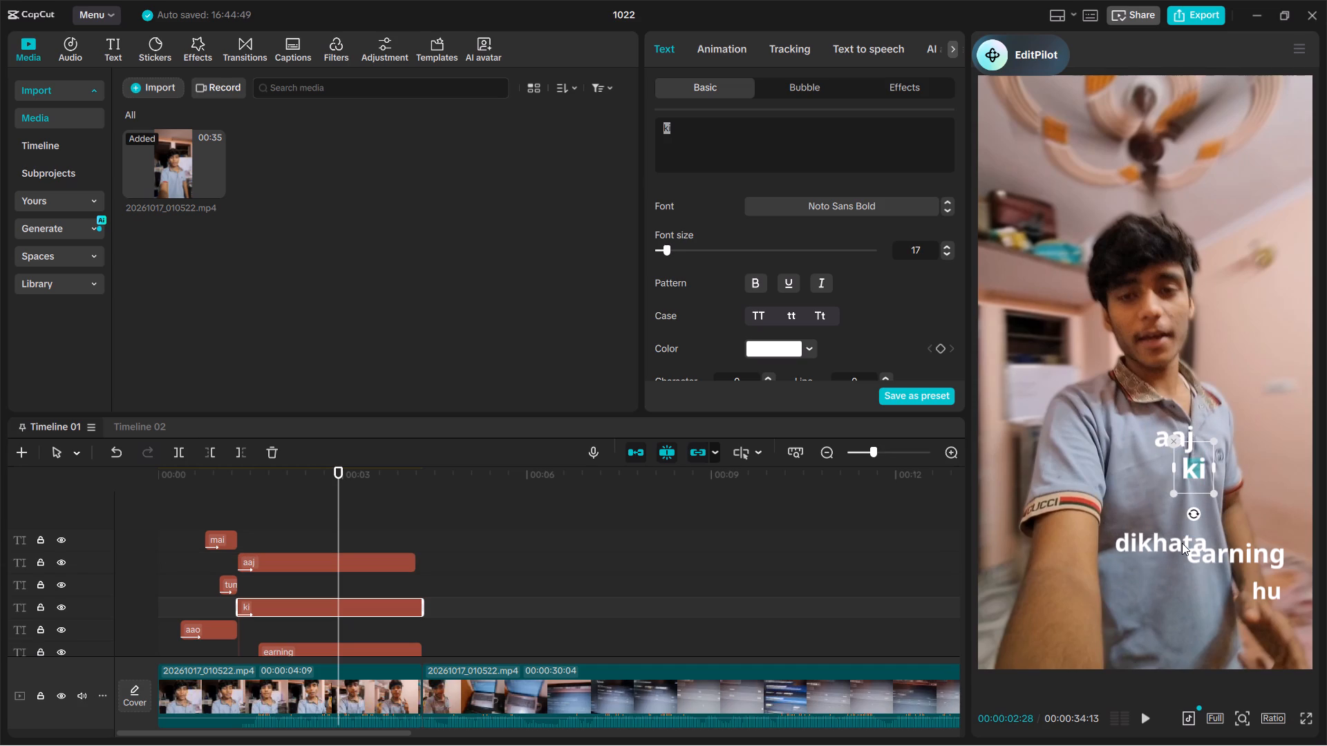
{"action": "left_click_drag", "start_coordinate": [1209, 471], "coordinate": [1173, 477]}
{"action": "left_click", "coordinate": [1140, 477]}
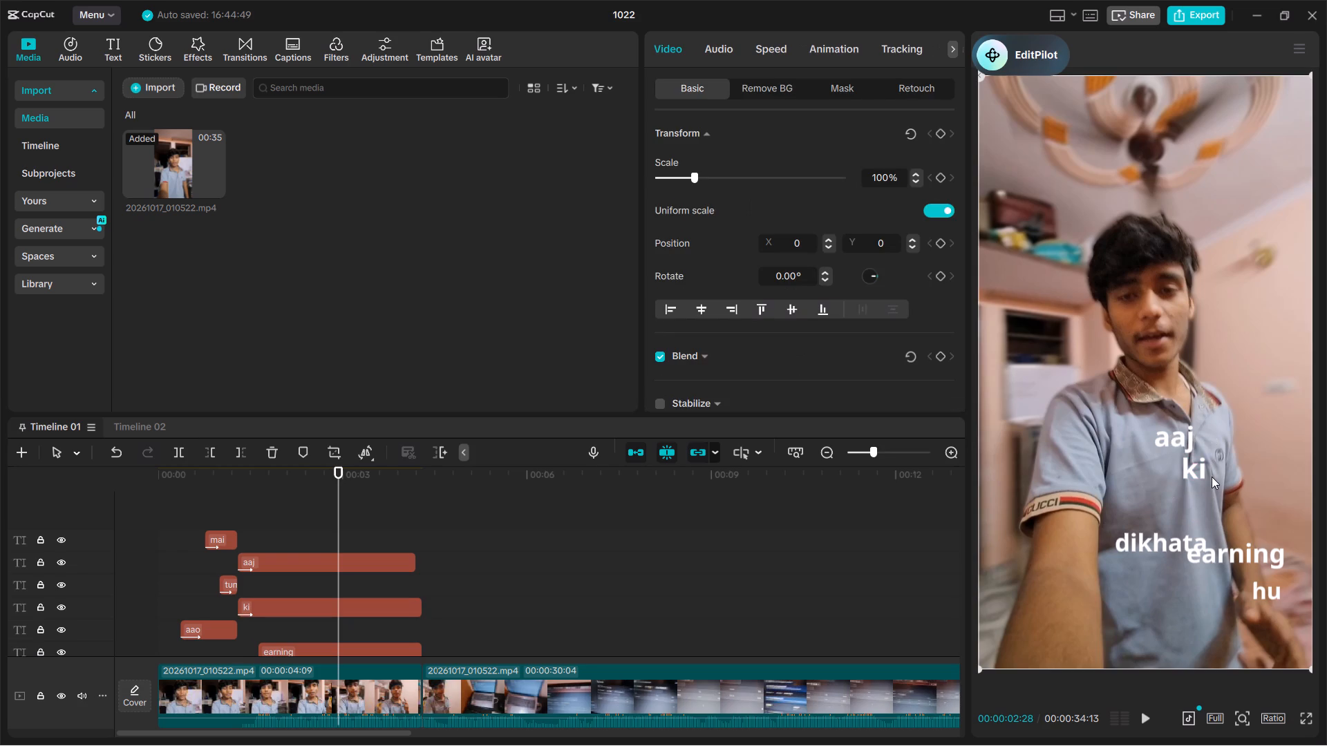
{"action": "left_click", "coordinate": [1200, 474]}
{"action": "left_click_drag", "start_coordinate": [1196, 471], "coordinate": [1136, 468]}
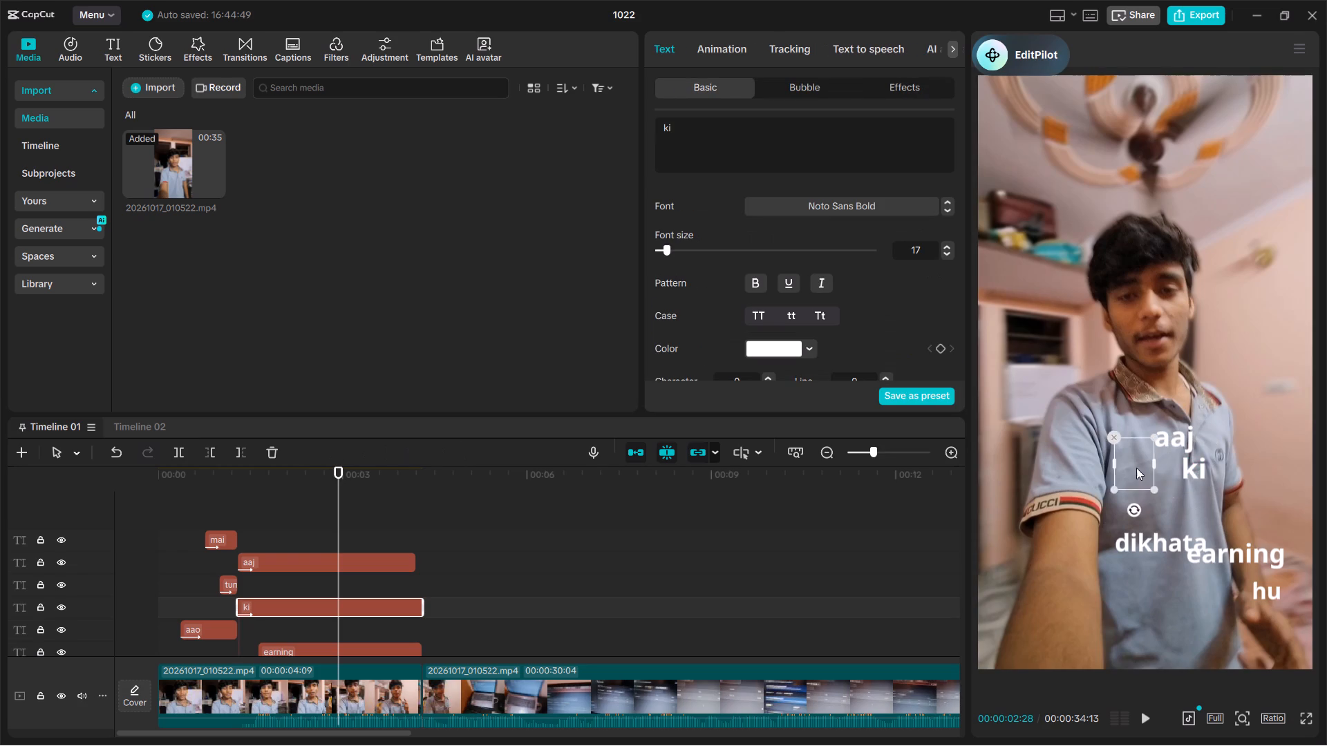
{"action": "left_click_drag", "start_coordinate": [1136, 468], "coordinate": [1154, 462]}
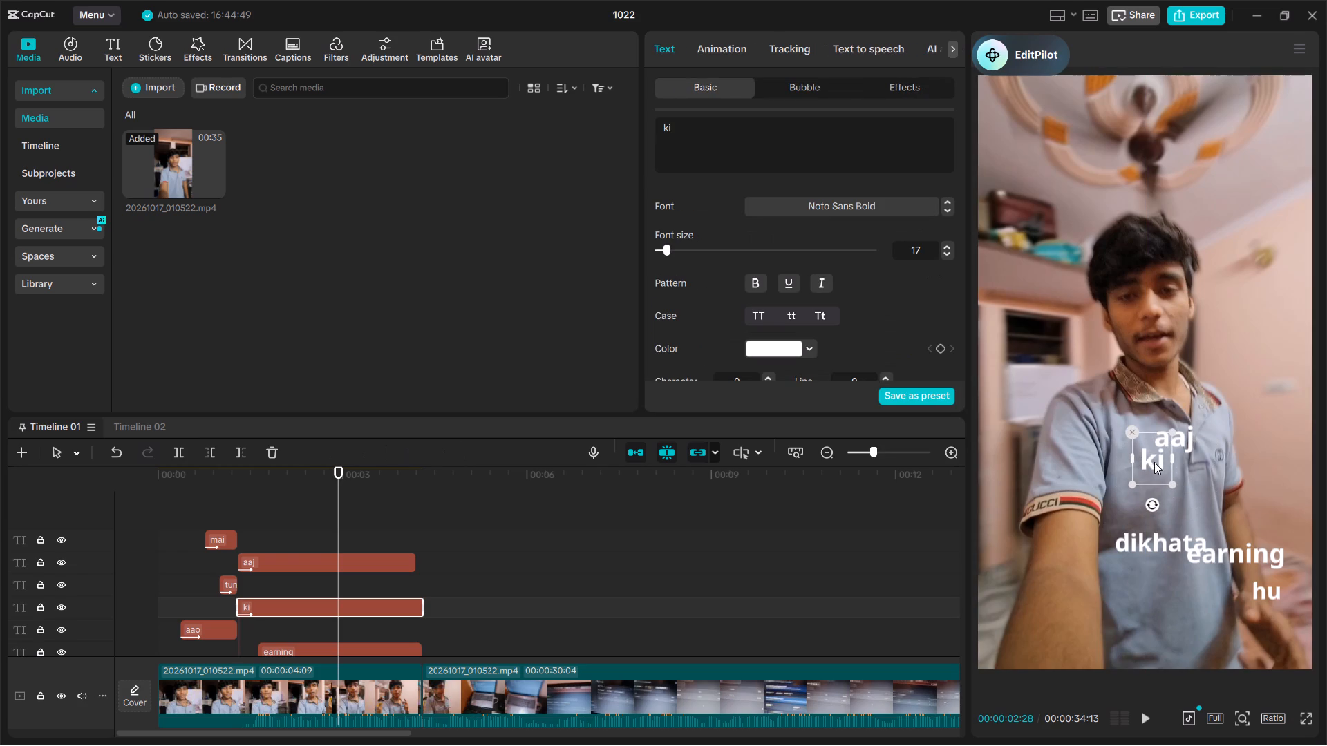
{"action": "left_click_drag", "start_coordinate": [1154, 462], "coordinate": [1160, 470]}
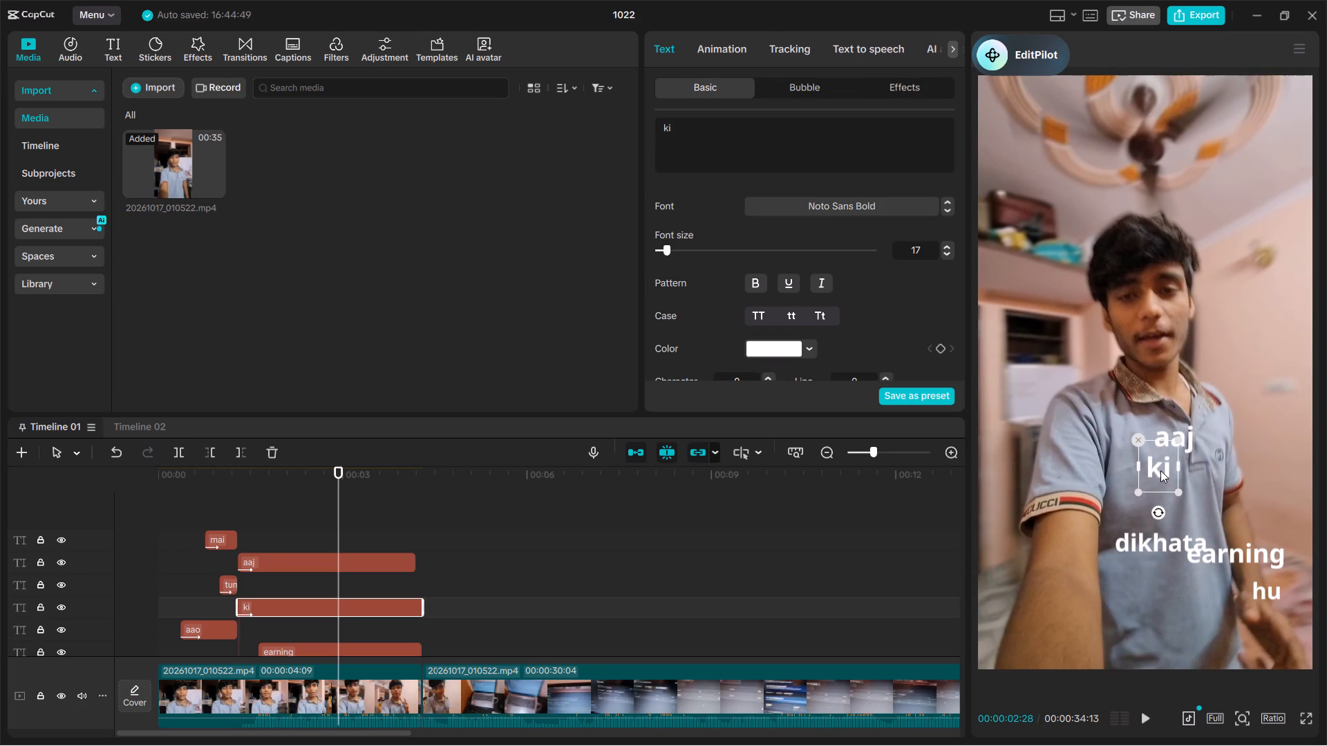
{"action": "left_click_drag", "start_coordinate": [1160, 470], "coordinate": [1158, 468]}
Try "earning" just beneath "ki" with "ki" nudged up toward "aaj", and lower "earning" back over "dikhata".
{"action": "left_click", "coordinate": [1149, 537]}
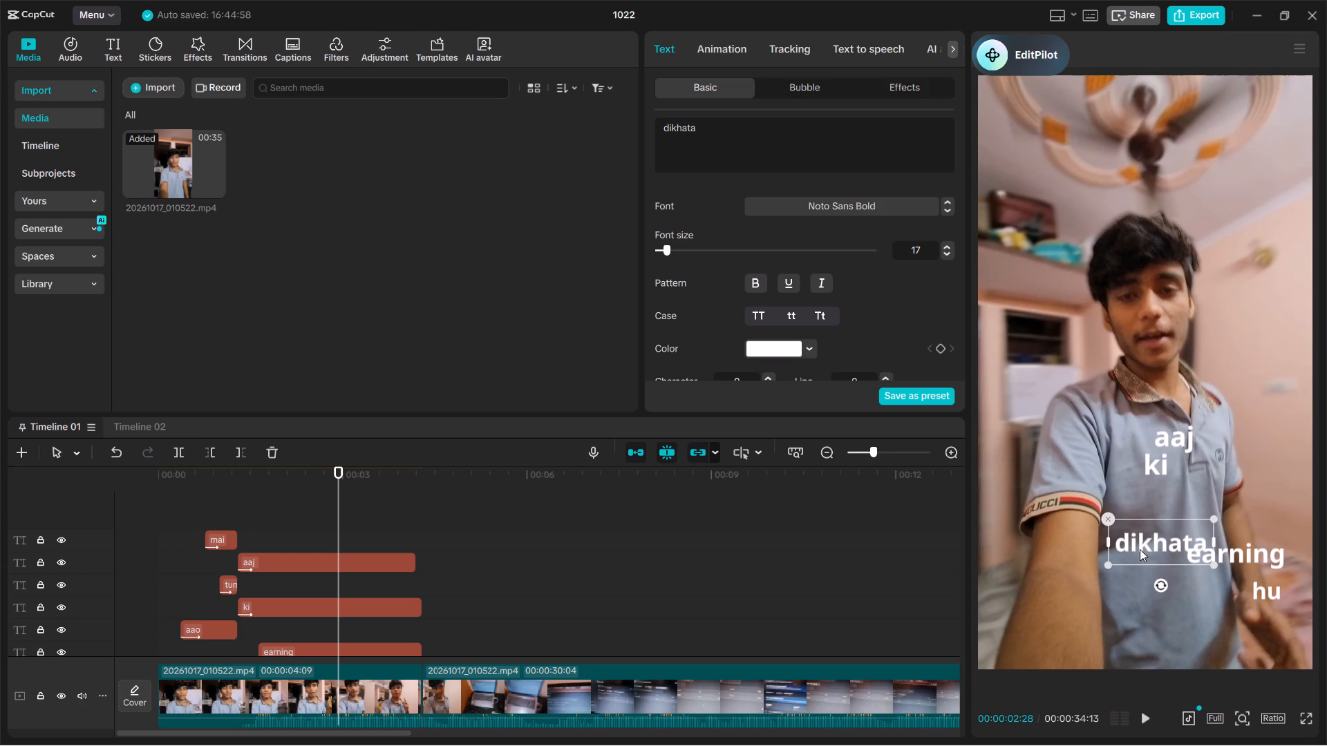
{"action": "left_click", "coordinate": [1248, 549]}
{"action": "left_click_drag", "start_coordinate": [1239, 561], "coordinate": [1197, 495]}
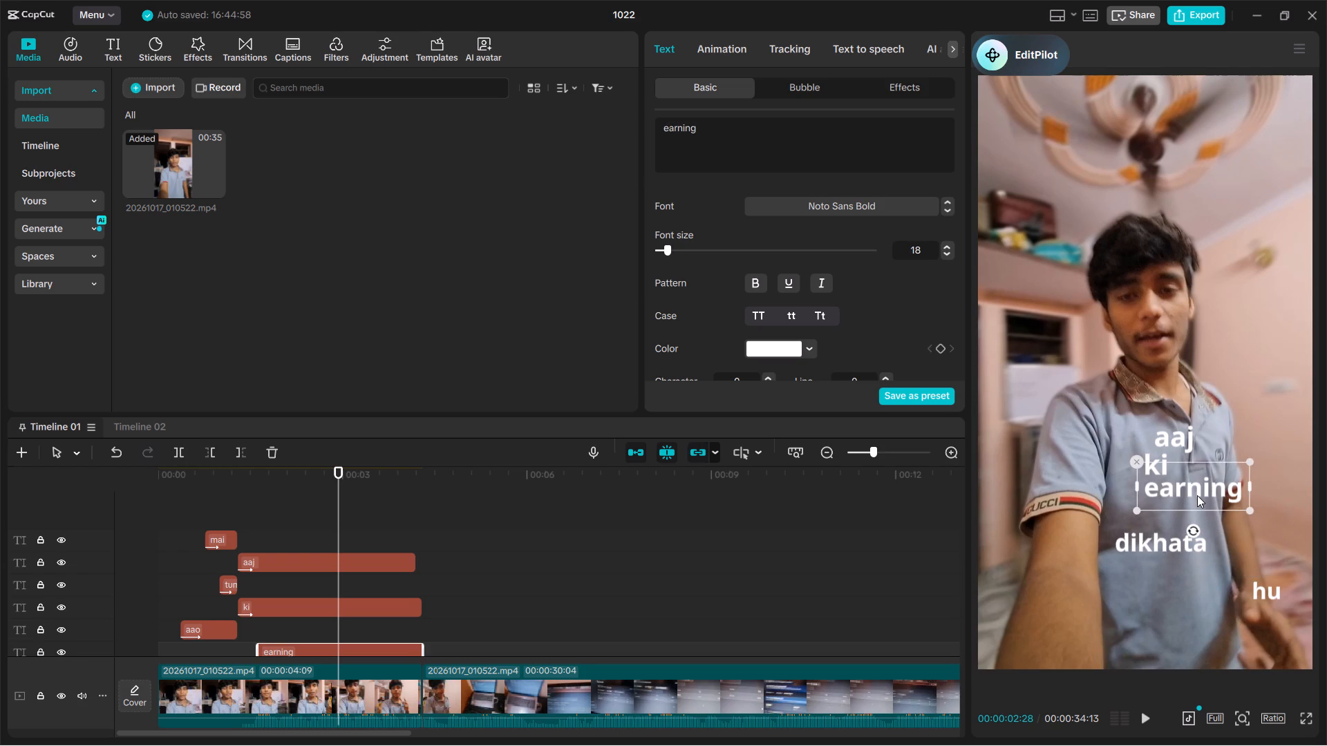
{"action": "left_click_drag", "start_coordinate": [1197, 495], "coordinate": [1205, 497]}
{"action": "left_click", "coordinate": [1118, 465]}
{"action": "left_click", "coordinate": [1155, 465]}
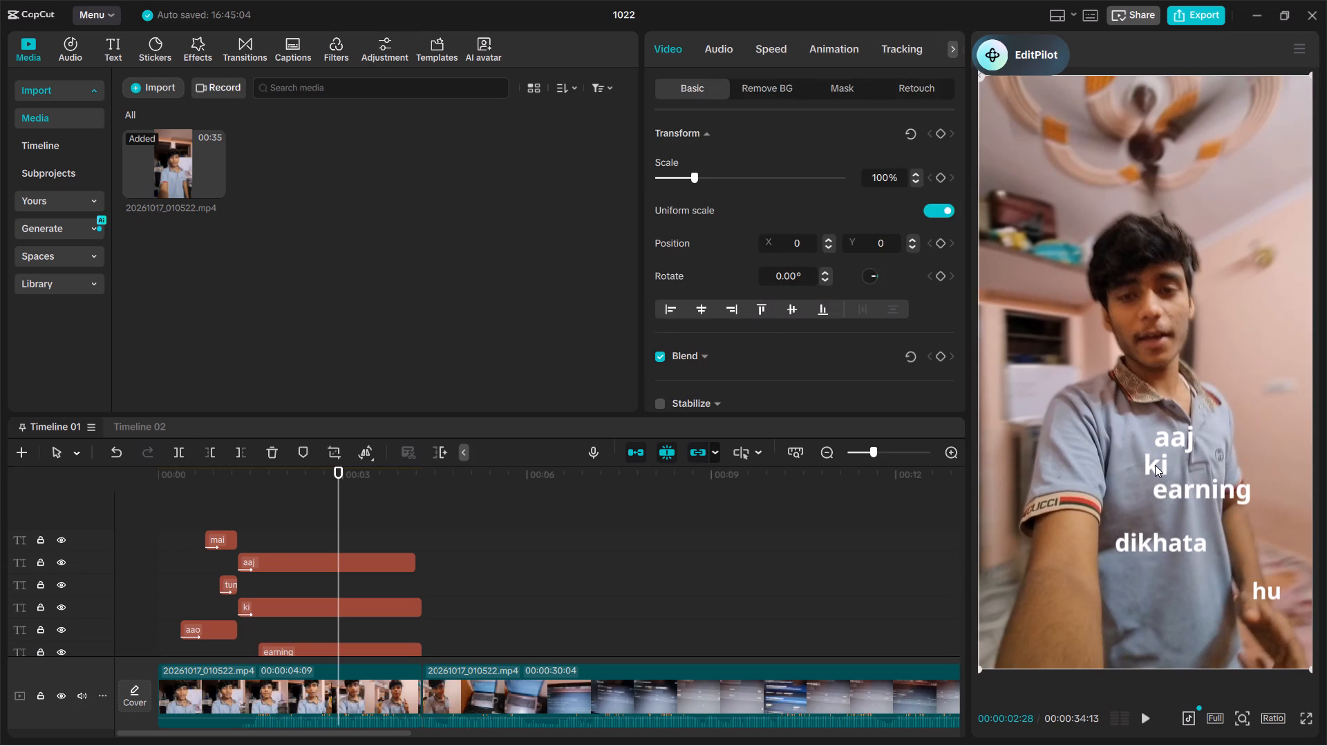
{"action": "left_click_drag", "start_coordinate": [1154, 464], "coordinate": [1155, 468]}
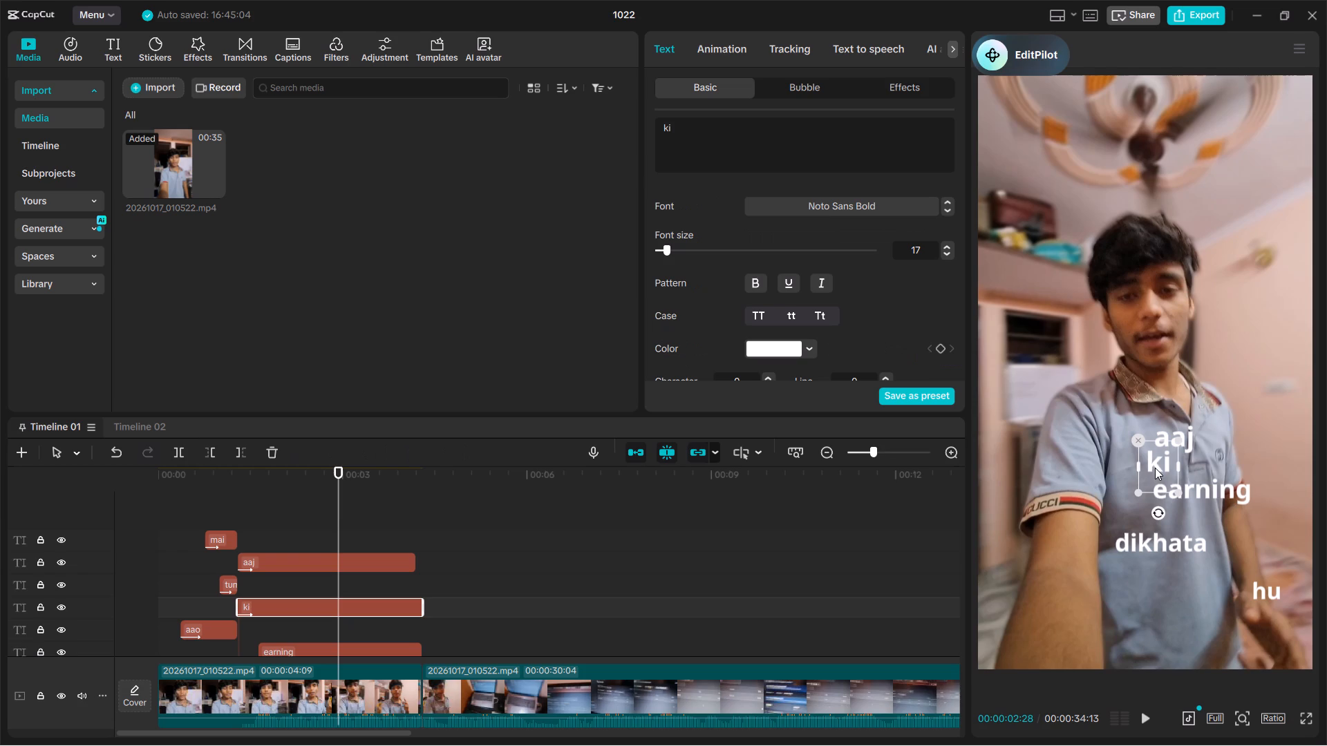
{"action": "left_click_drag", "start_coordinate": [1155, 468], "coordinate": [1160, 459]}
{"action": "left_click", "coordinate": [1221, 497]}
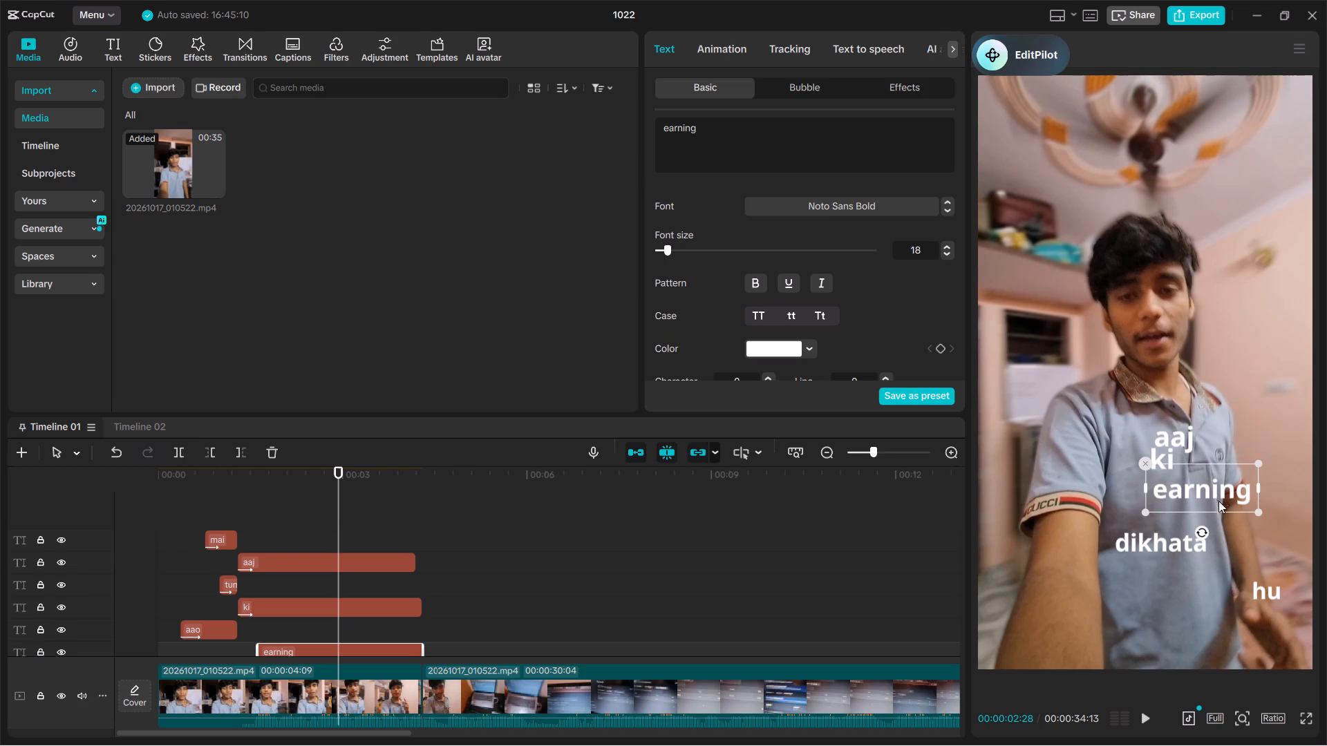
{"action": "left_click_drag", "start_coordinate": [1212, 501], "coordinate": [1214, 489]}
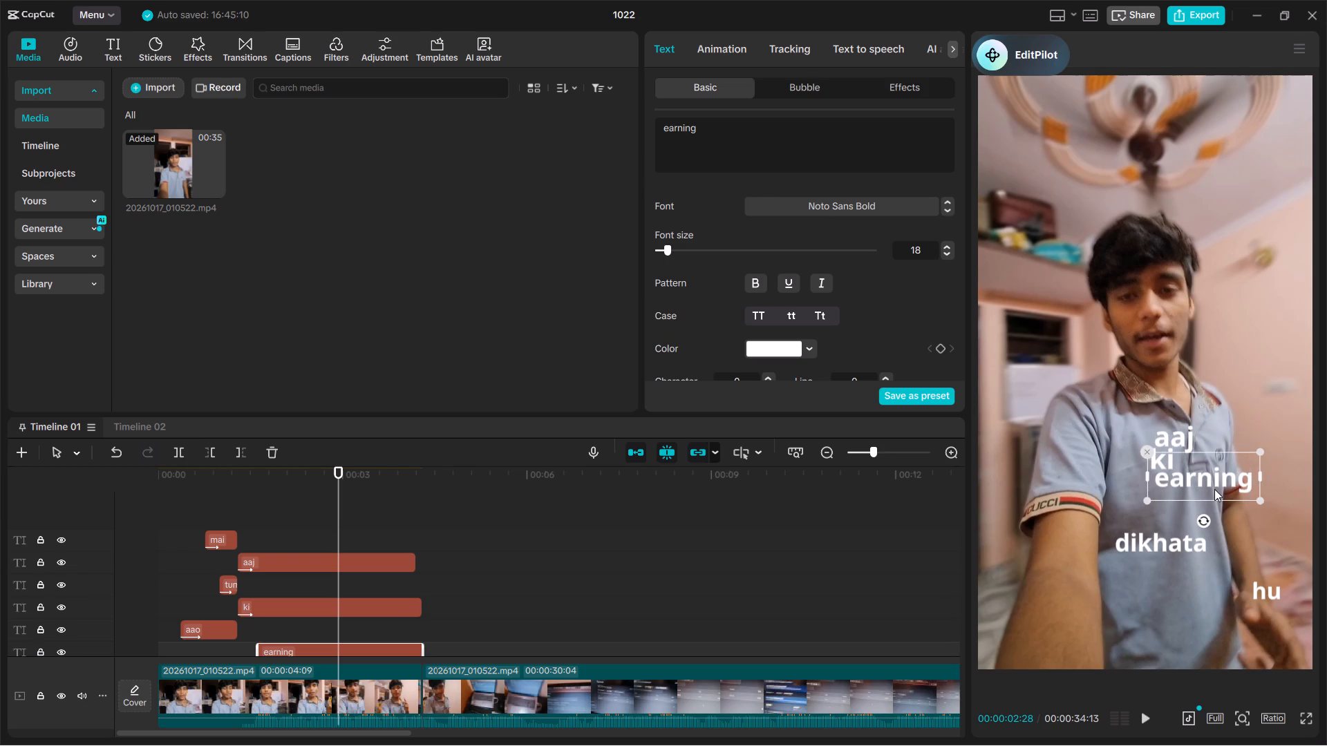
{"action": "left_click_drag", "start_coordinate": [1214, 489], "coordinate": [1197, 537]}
Move "ki" across to sit under the end of "aaj", and place "earning" just below it, extending toward the sleeve.
{"action": "left_click", "coordinate": [1155, 456]}
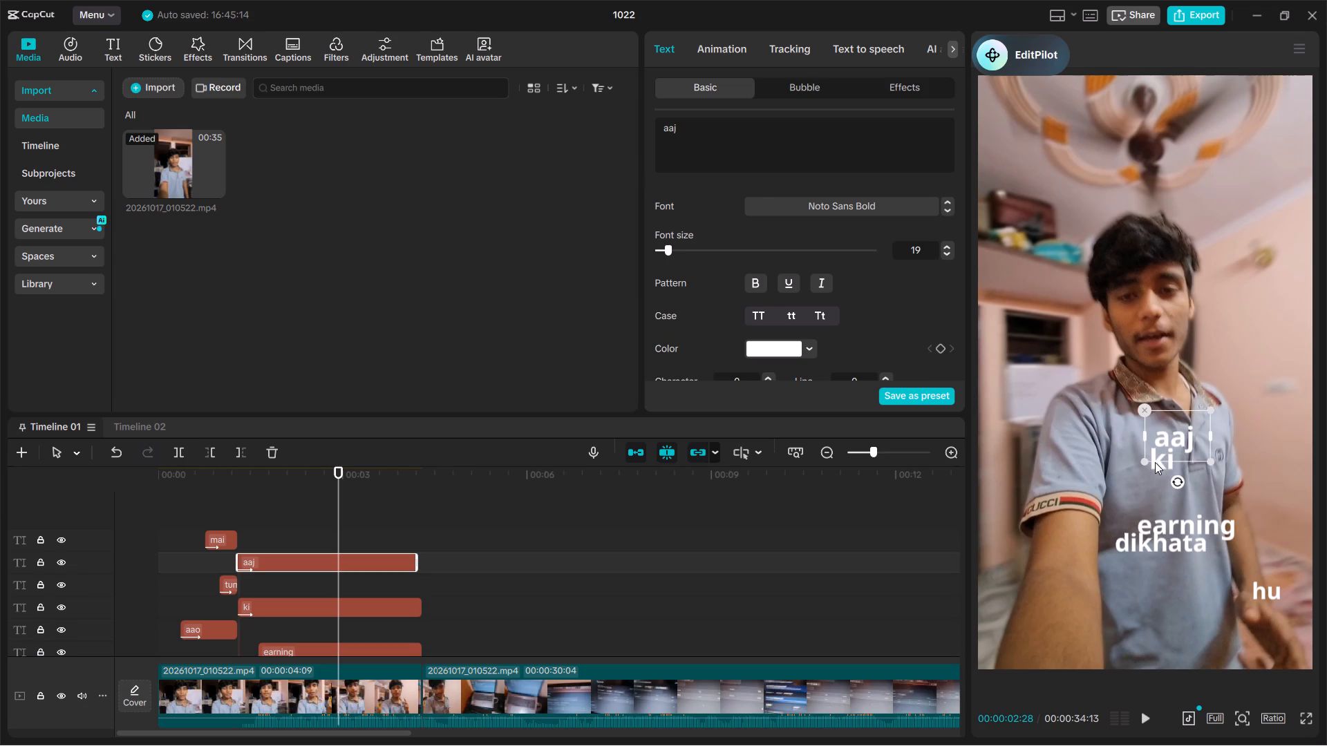
{"action": "left_click", "coordinate": [1155, 462]}
{"action": "left_click_drag", "start_coordinate": [1155, 470], "coordinate": [1188, 477]}
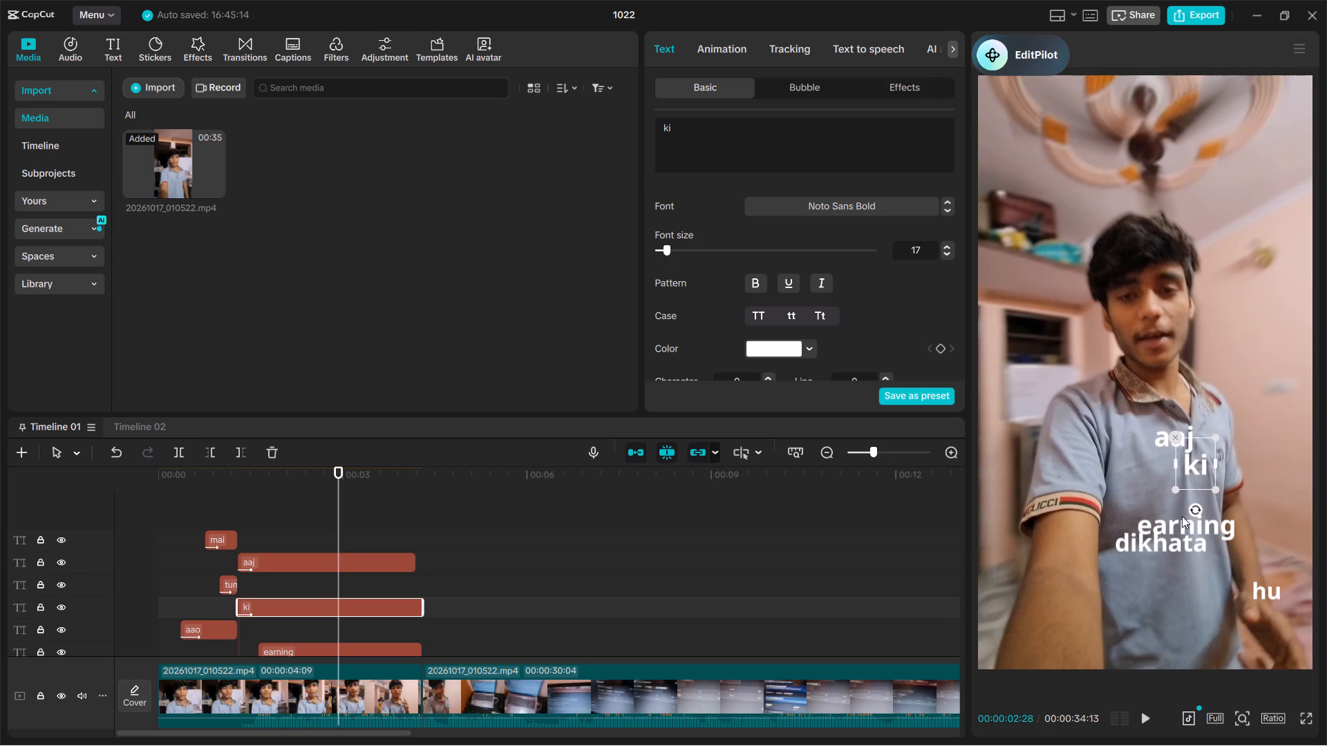
{"action": "left_click", "coordinate": [1179, 534]}
{"action": "left_click_drag", "start_coordinate": [1179, 534], "coordinate": [1146, 498]}
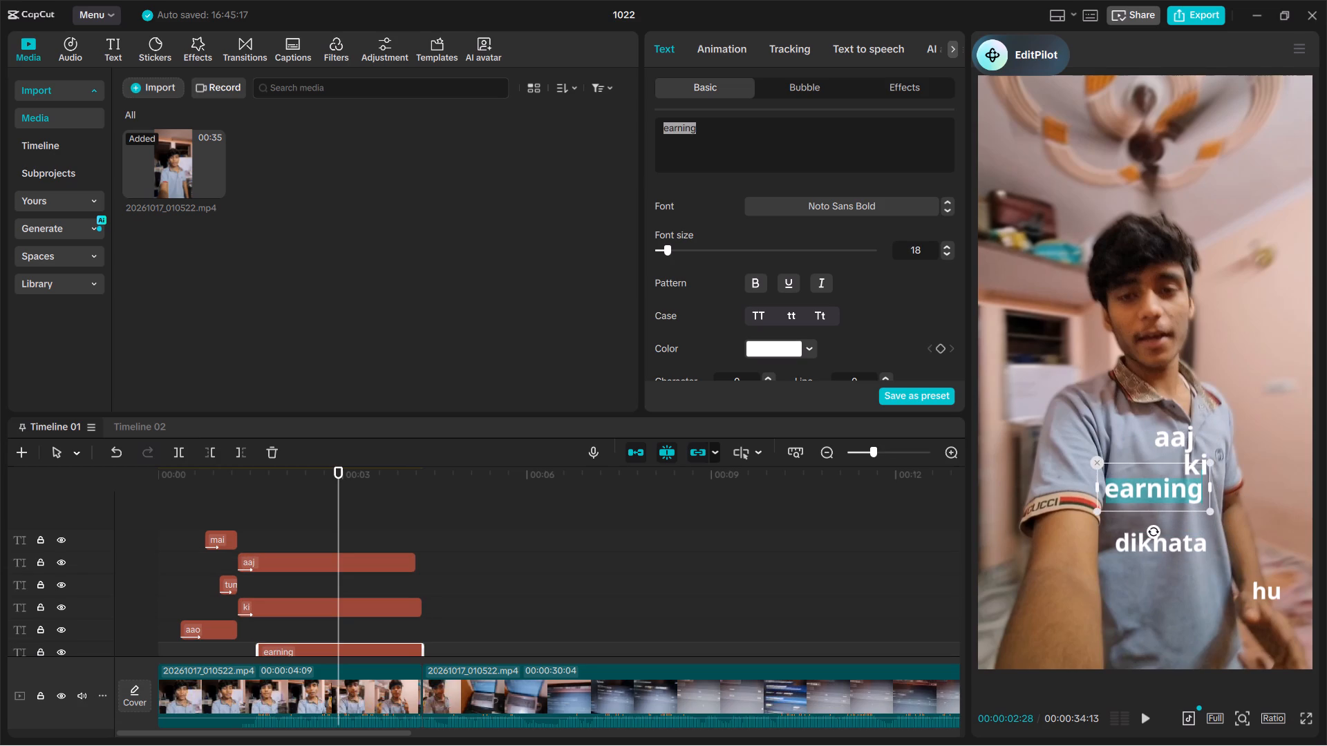
{"action": "left_click_drag", "start_coordinate": [1146, 498], "coordinate": [1140, 495]}
Move "dikhata" up and right so it sits directly beneath the second half of "earning".
{"action": "left_click", "coordinate": [1167, 561]}
{"action": "left_click_drag", "start_coordinate": [1167, 555], "coordinate": [1197, 528]}
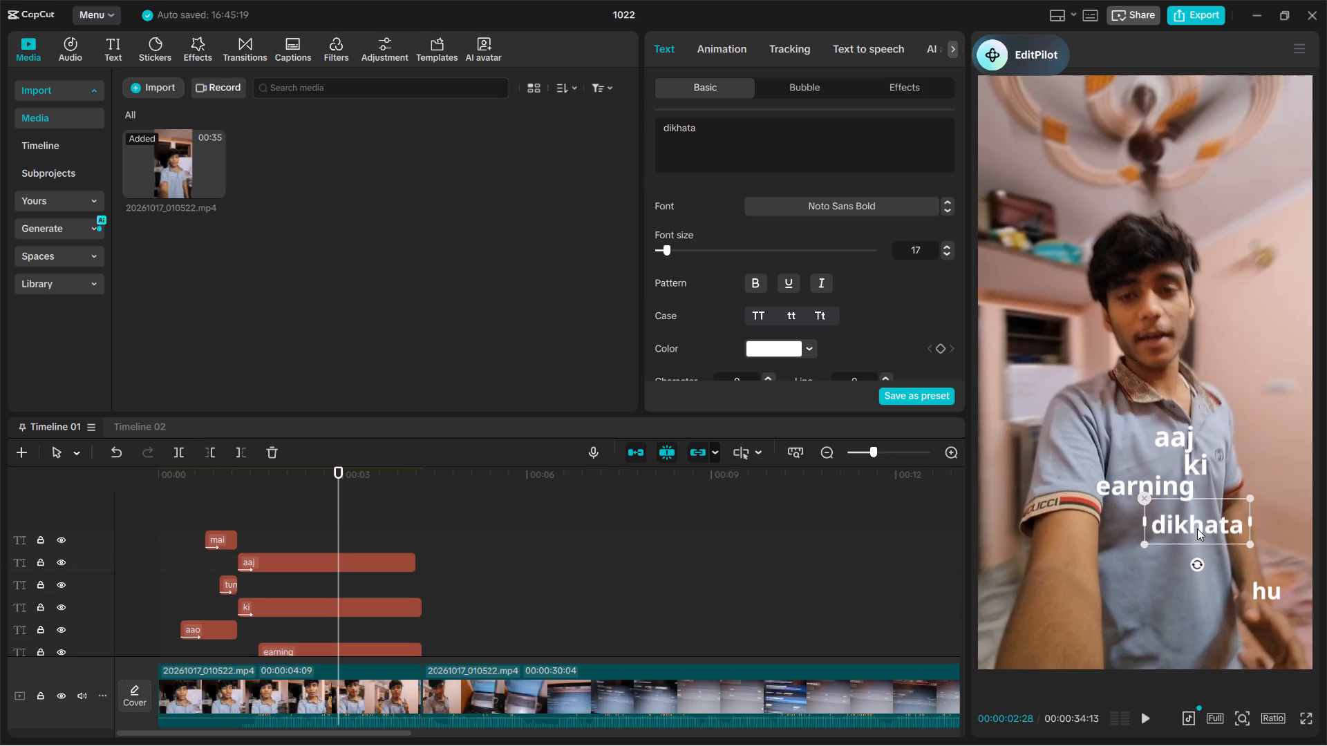
{"action": "left_click_drag", "start_coordinate": [1197, 528], "coordinate": [1185, 526]}
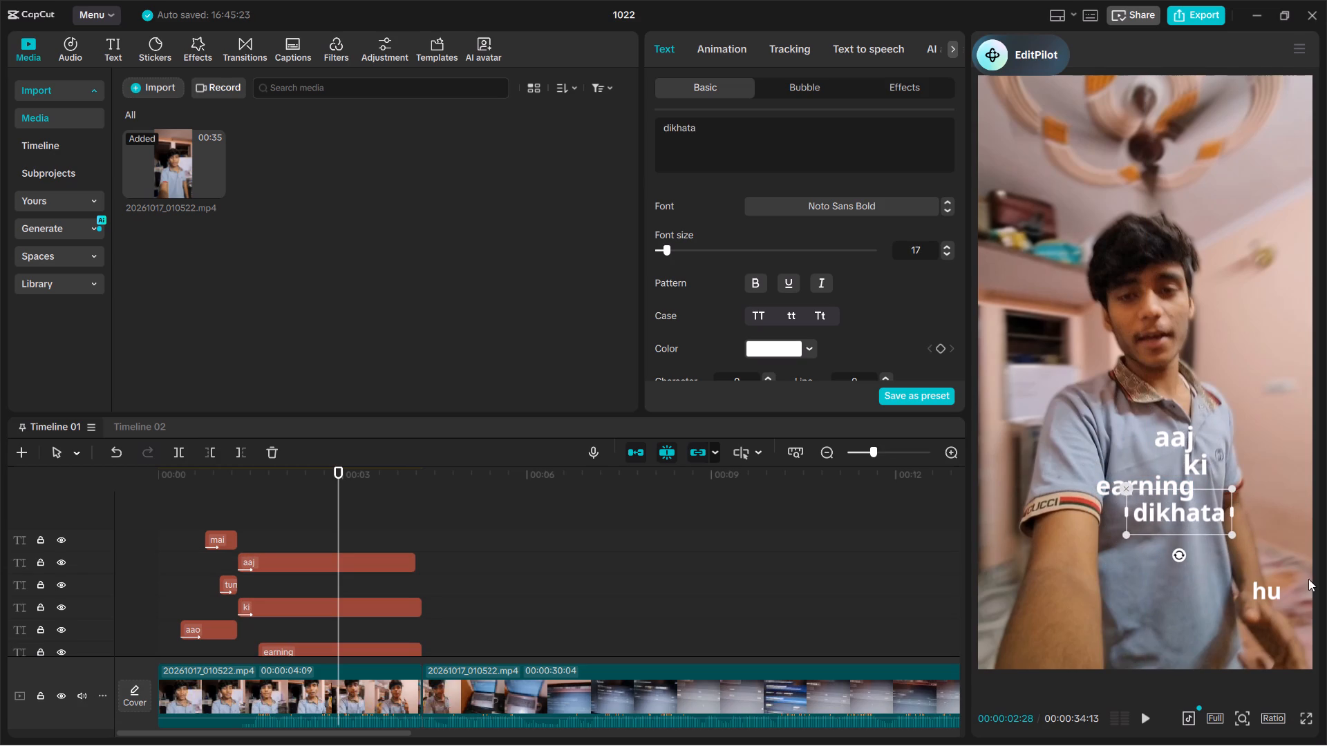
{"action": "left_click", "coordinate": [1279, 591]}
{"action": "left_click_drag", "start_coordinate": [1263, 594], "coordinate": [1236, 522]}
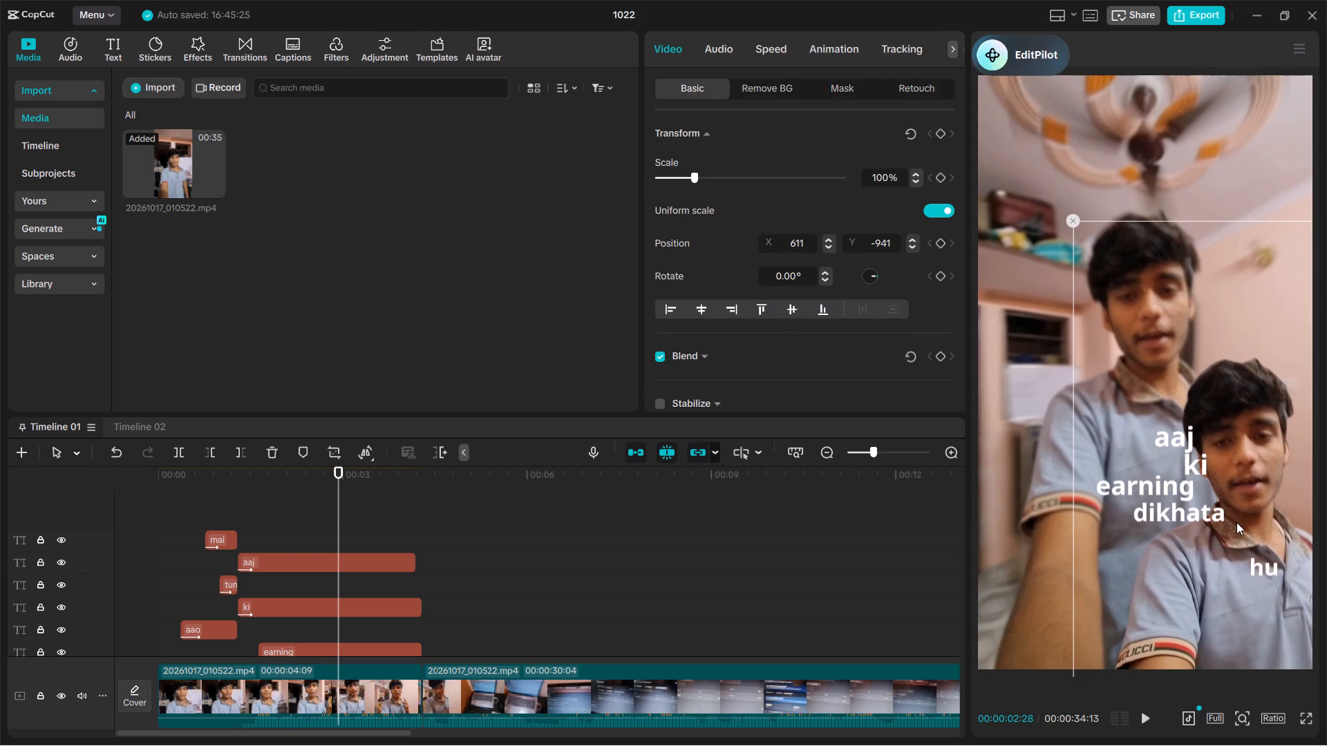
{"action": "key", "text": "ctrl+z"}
Move the "hu" caption up and left to sit just past and slightly below the end of "dikhata".
{"action": "left_click", "coordinate": [1254, 592]}
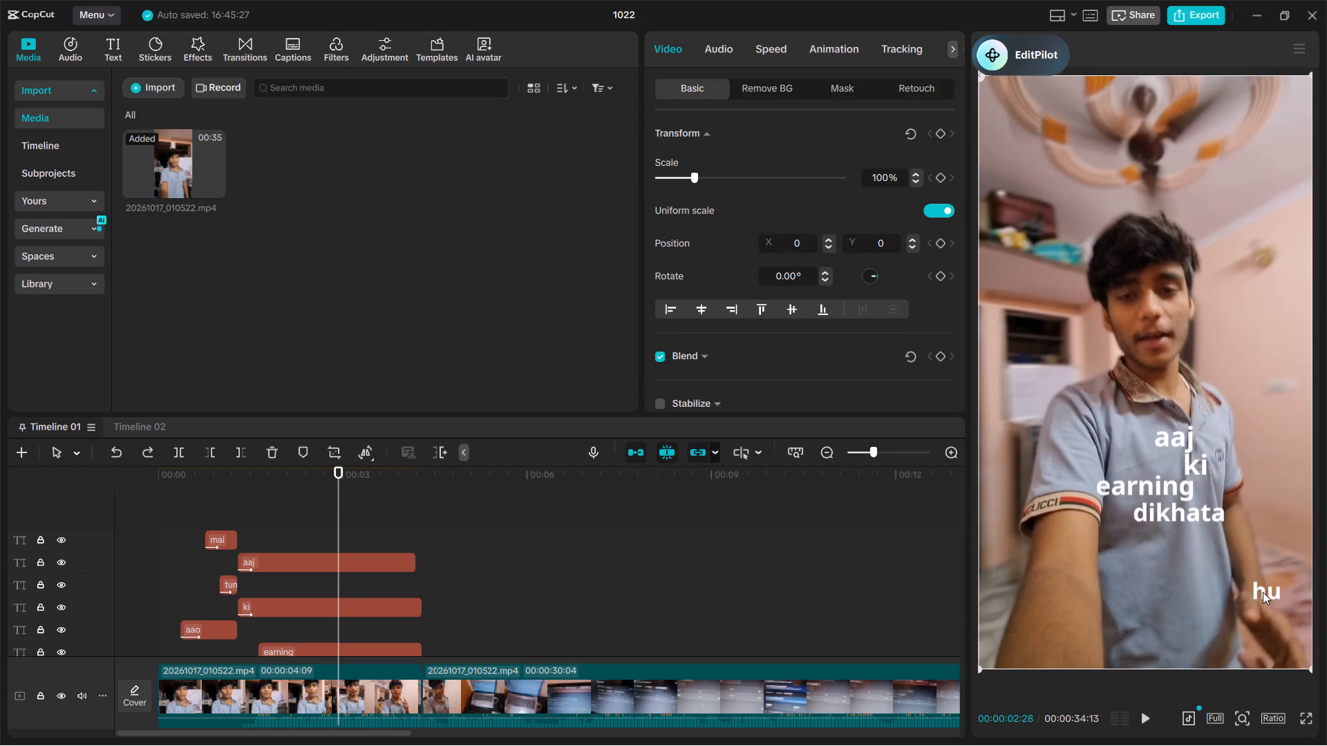
{"action": "left_click", "coordinate": [1263, 592]}
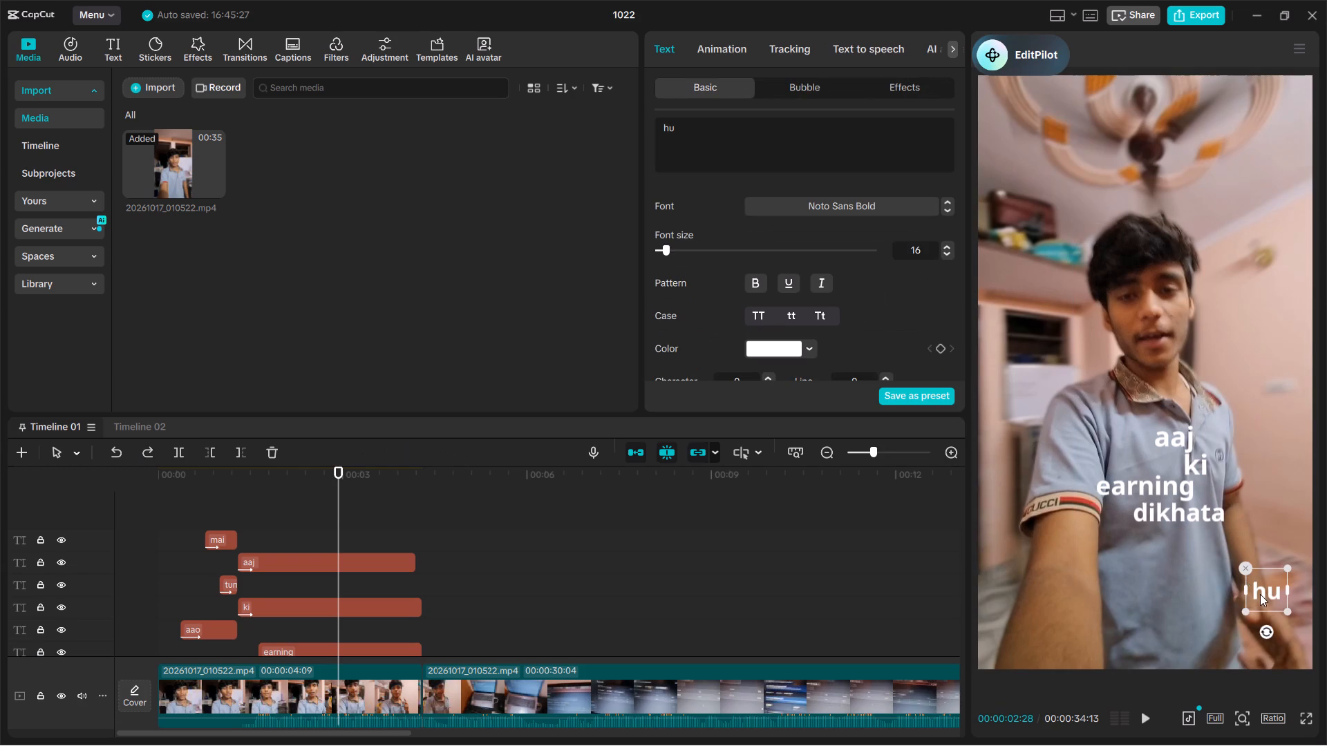
{"action": "left_click_drag", "start_coordinate": [1260, 597], "coordinate": [1230, 531]}
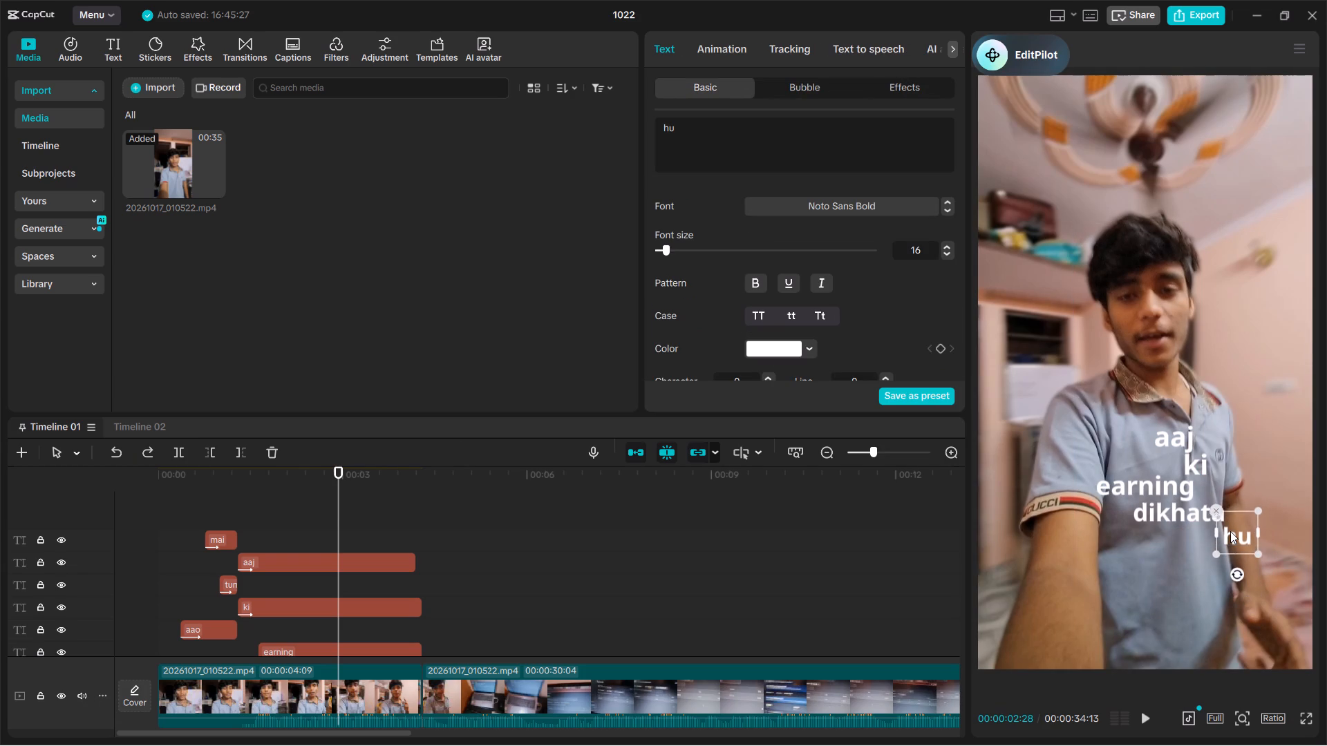
{"action": "left_click_drag", "start_coordinate": [1230, 531], "coordinate": [1236, 534]}
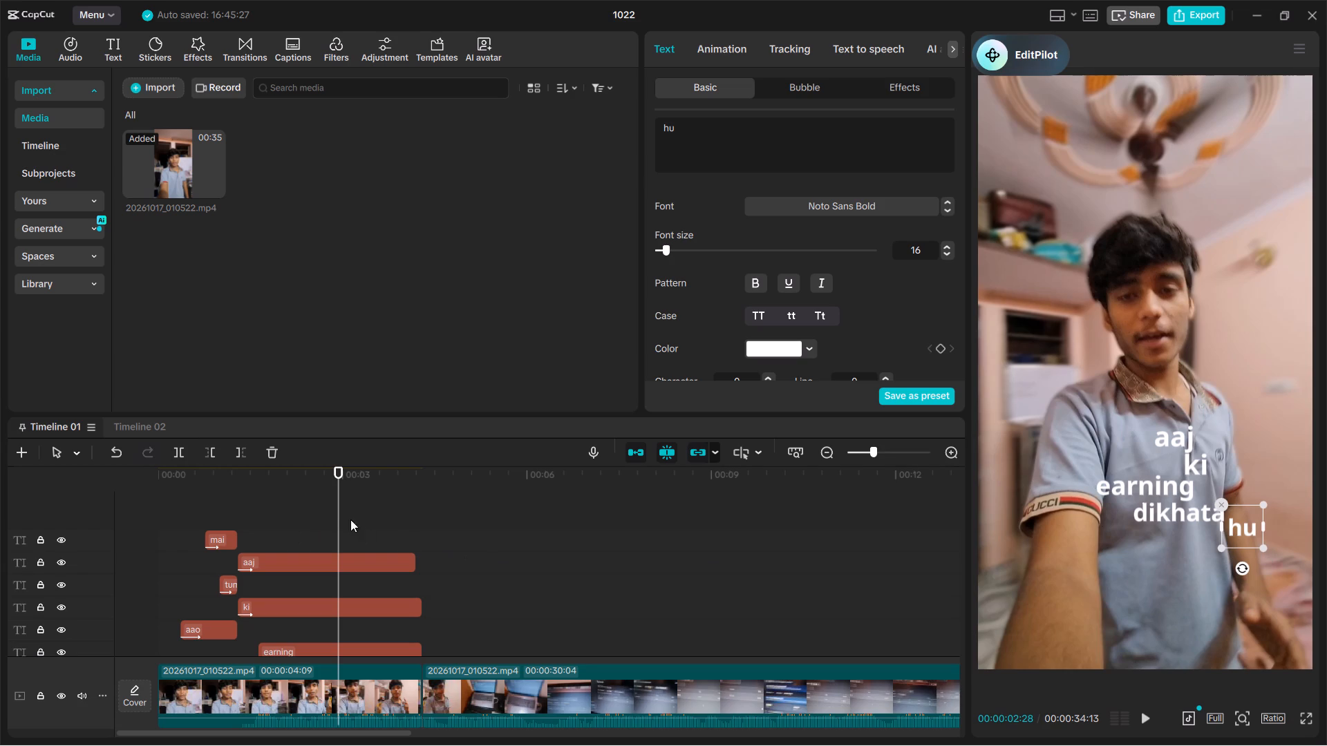
Play the opening from the start in short bursts to check the "To aao mai tumhe" captions' layout and timing.
{"action": "left_click_drag", "start_coordinate": [338, 516], "coordinate": [151, 549]}
{"action": "key", "text": "space"}
{"action": "key", "text": "space"}
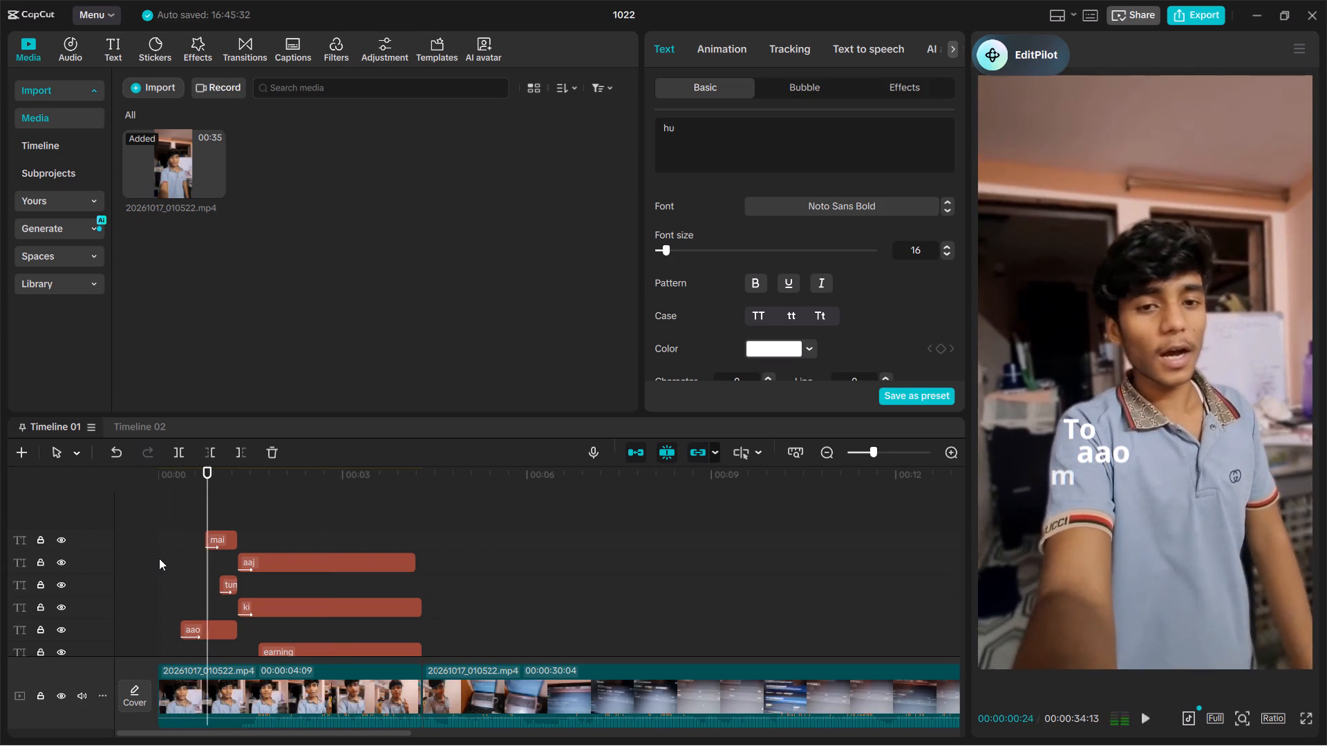
{"action": "key", "text": "space"}
{"action": "key", "text": "space"}
{"action": "key", "text": "space"}
{"action": "key", "text": "space"}
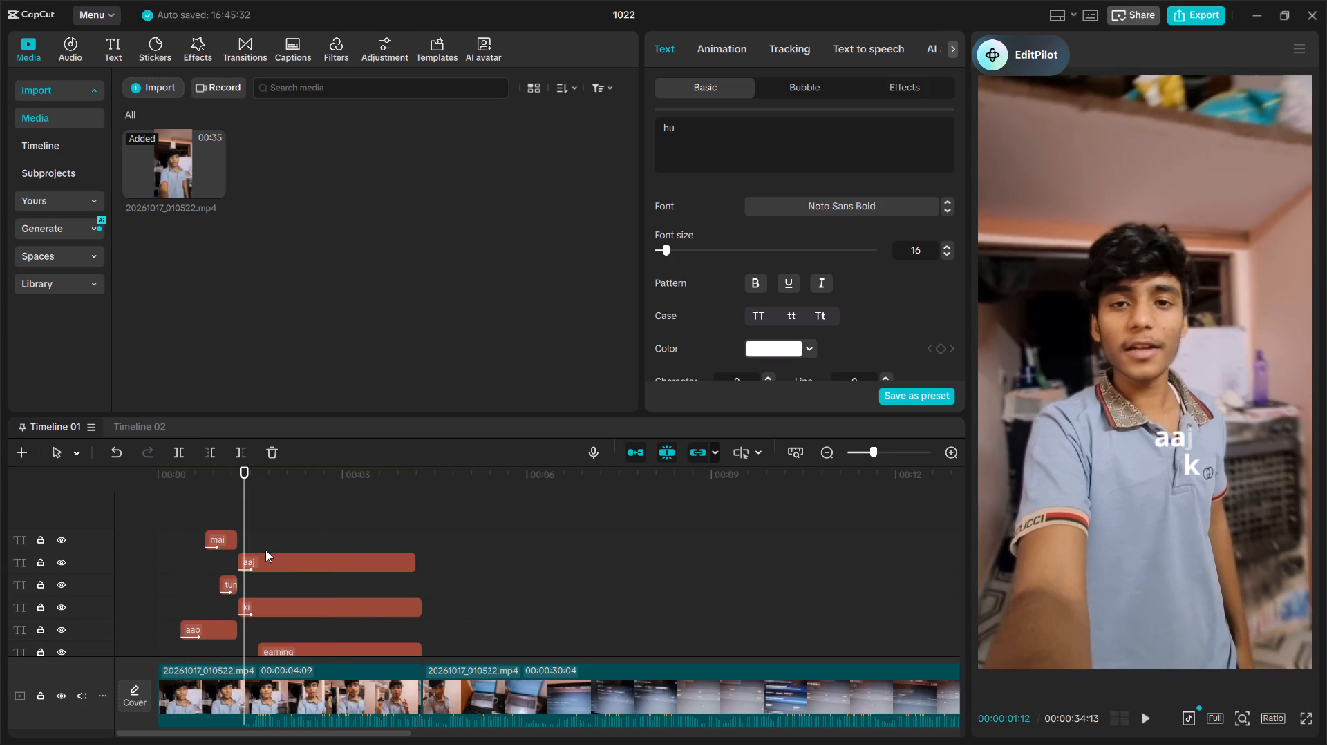
{"action": "left_click_drag", "start_coordinate": [241, 513], "coordinate": [154, 525]}
{"action": "key", "text": "space"}
{"action": "key", "text": "space"}
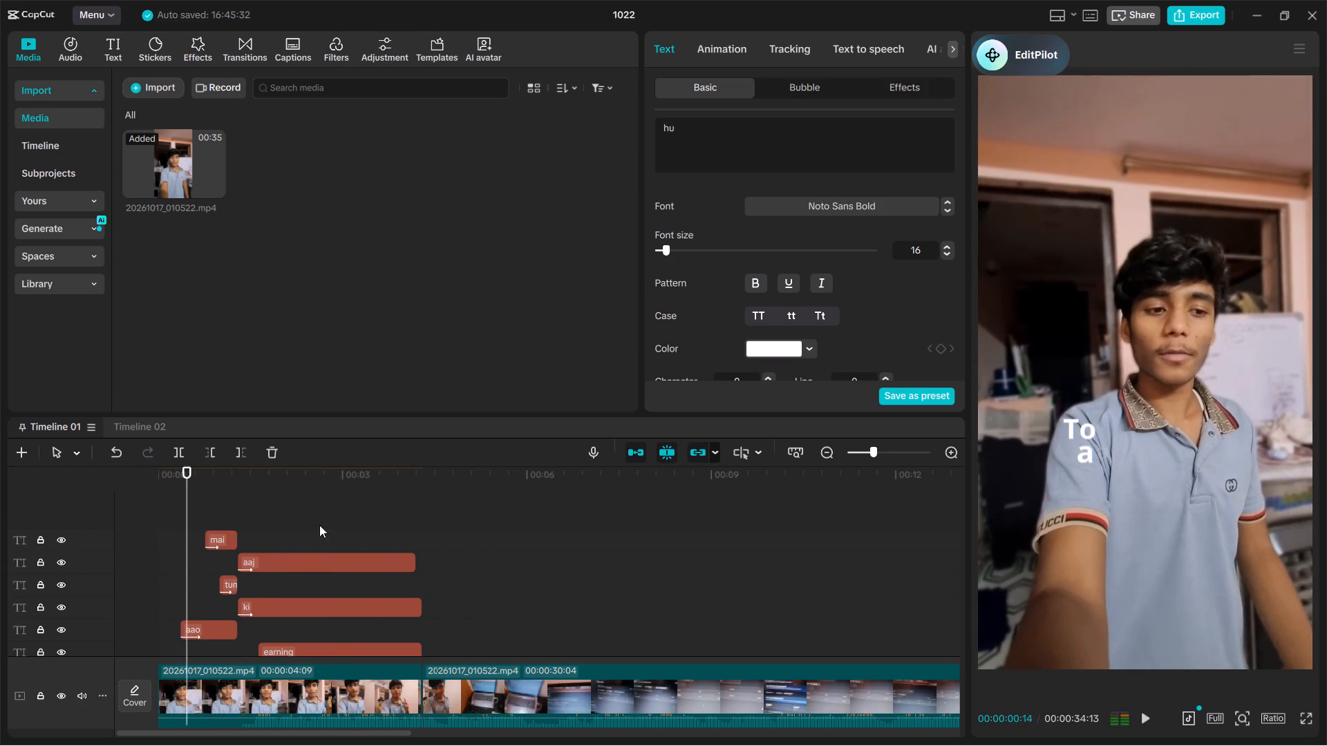
{"action": "key", "text": "space"}
{"action": "key", "text": "space"}
{"action": "key", "text": "space"}
{"action": "key", "text": "space"}
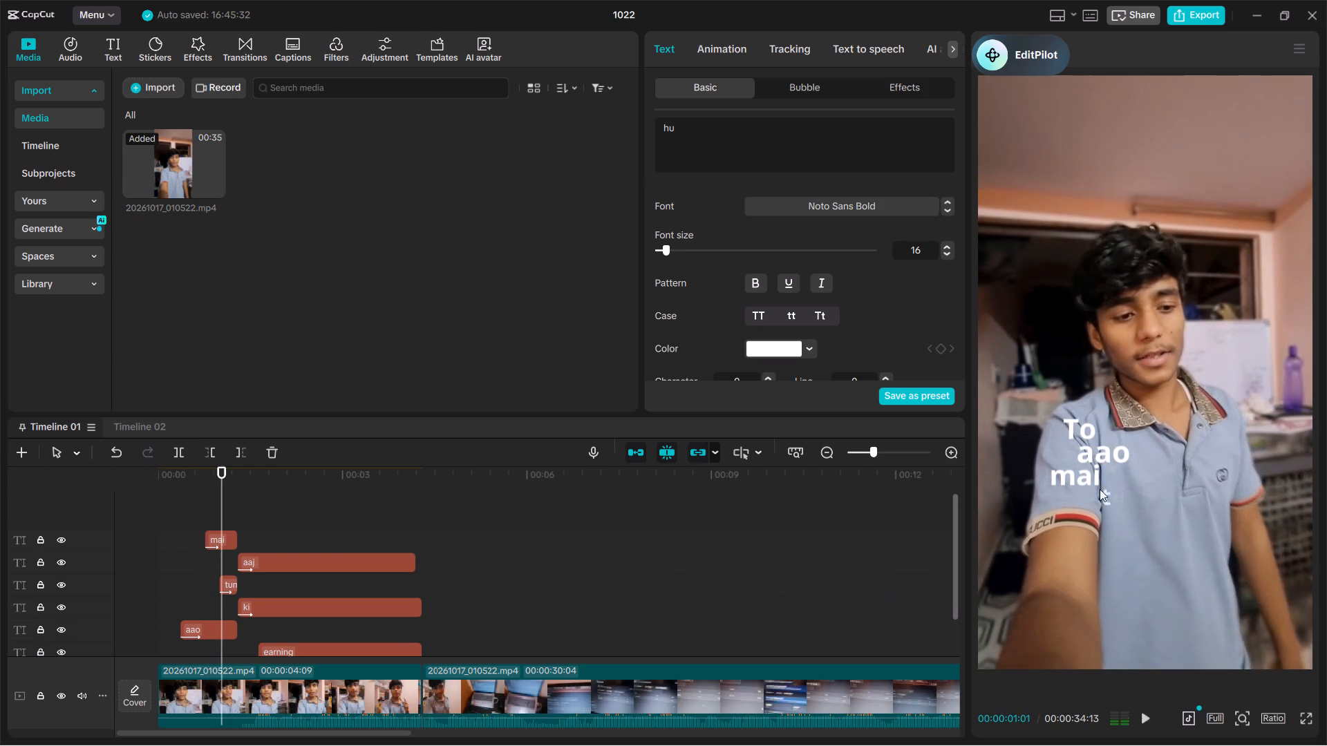
{"action": "key", "text": "space"}
{"action": "key", "text": "space"}
Set the "tumhe" caption's font size to 18.
{"action": "left_click", "coordinate": [1136, 501]}
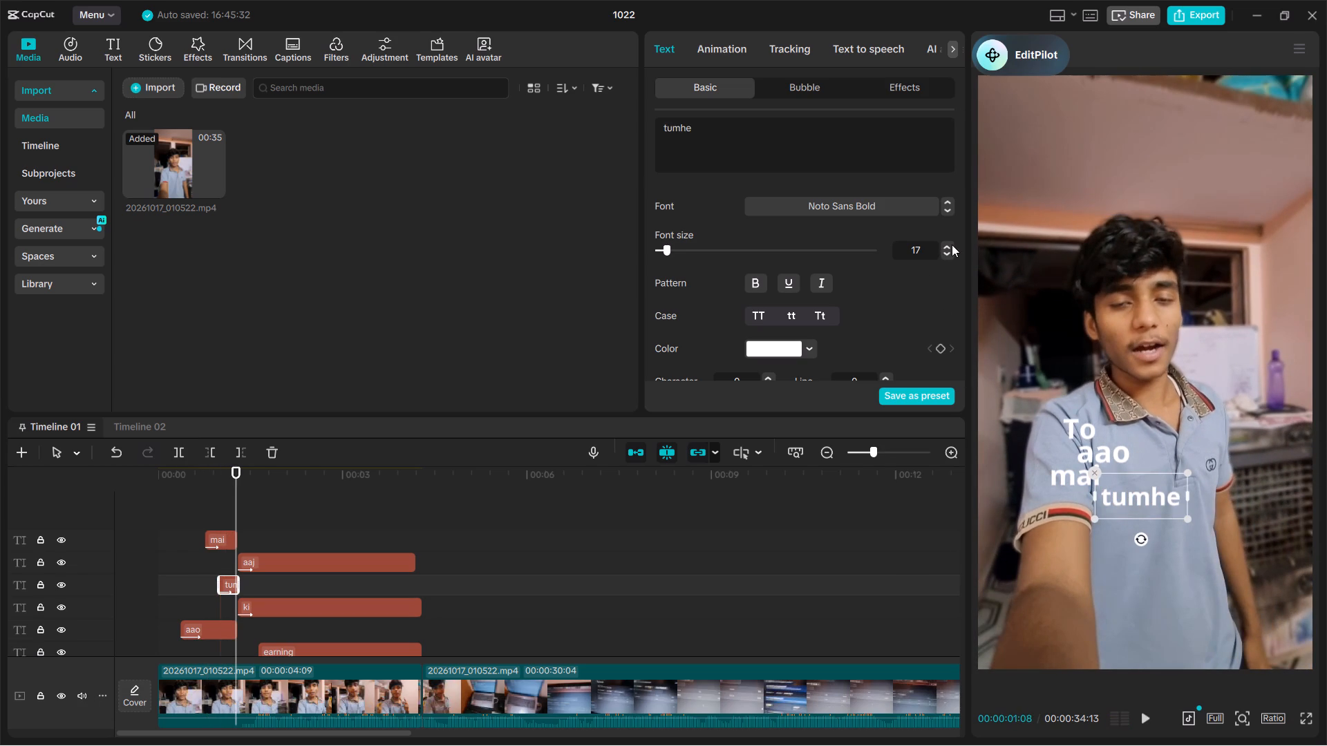
{"action": "left_click", "coordinate": [952, 244]}
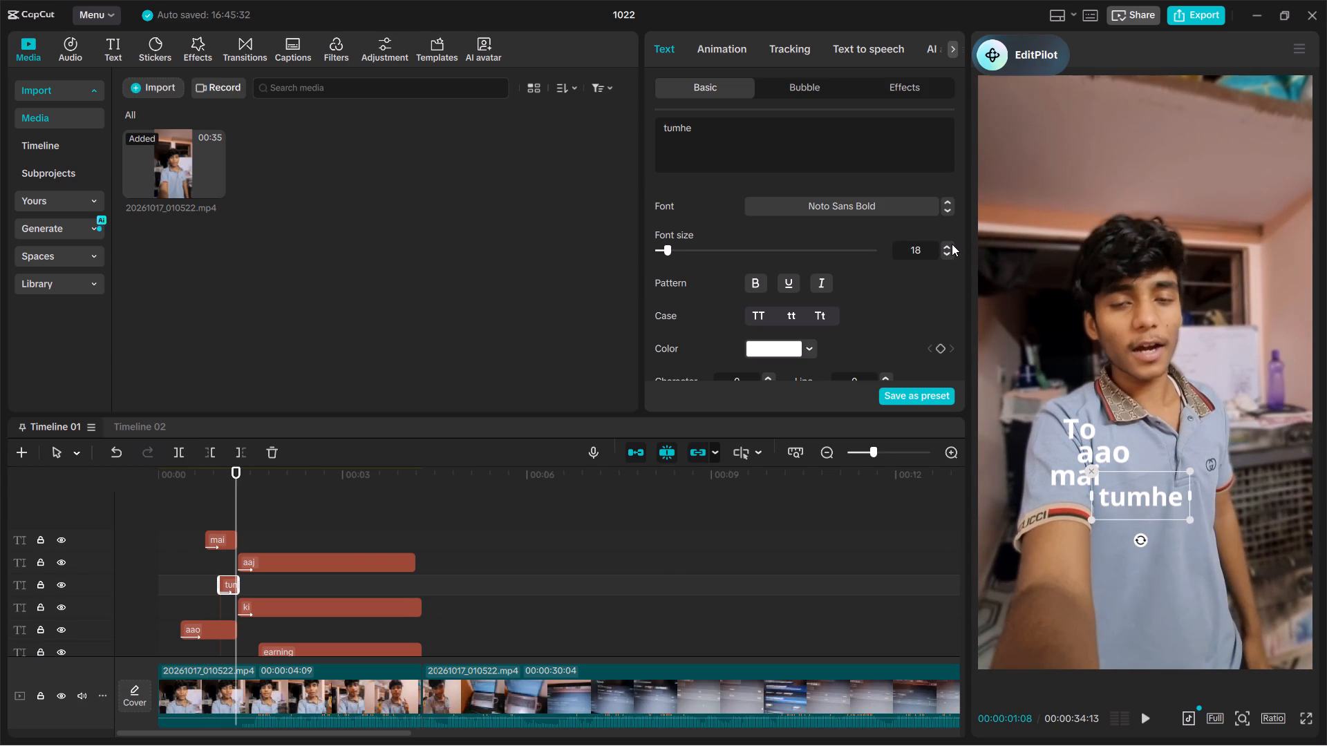
Nudge the "ki" caption slightly right and down, between the end of "aaj" and "earning".
{"action": "key", "text": "space"}
{"action": "key", "text": "space"}
{"action": "key", "text": "space"}
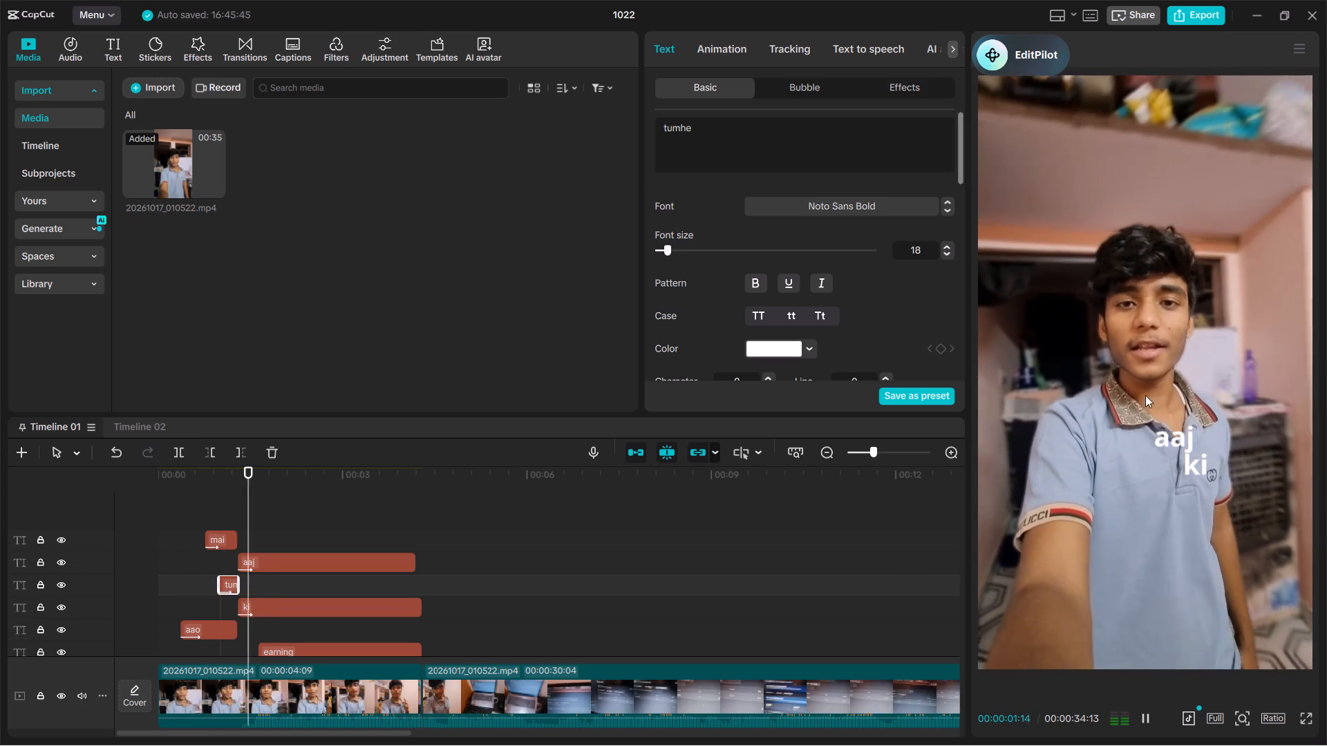
{"action": "key", "text": "space"}
{"action": "left_click", "coordinate": [1197, 465]}
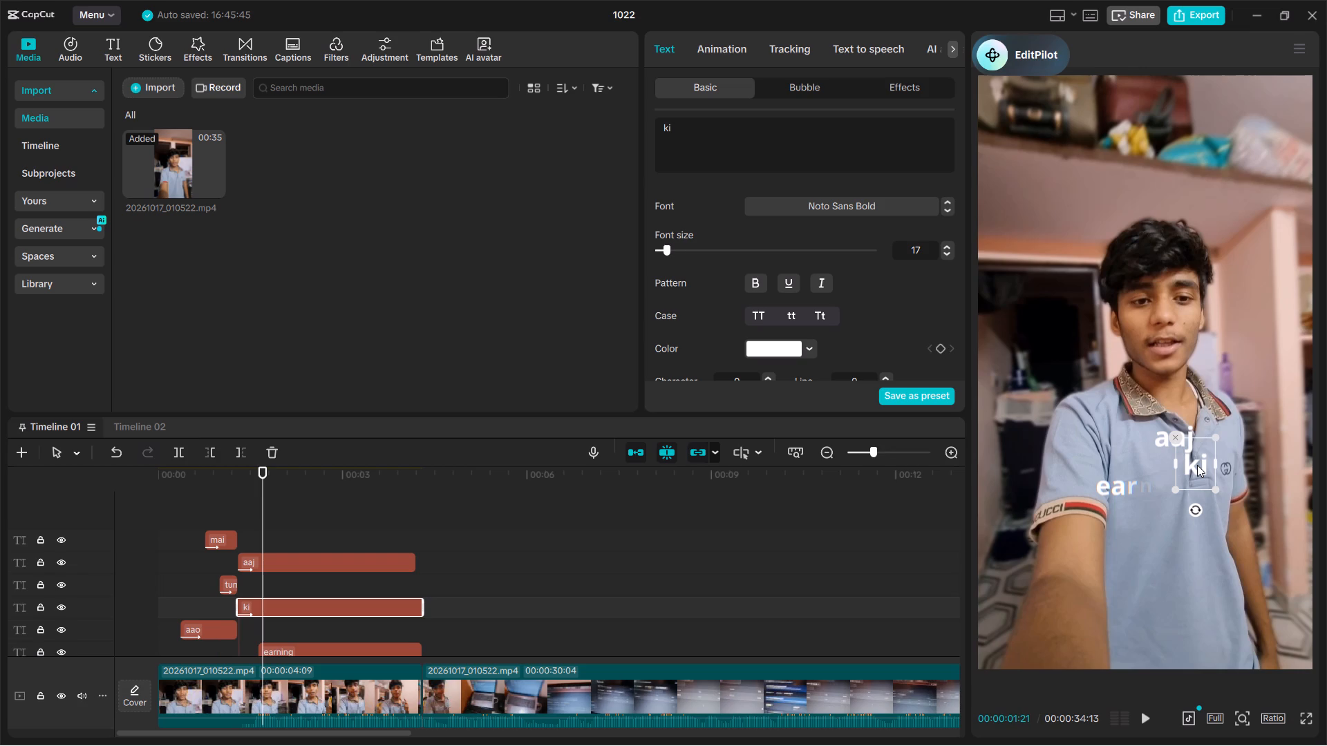
{"action": "key", "text": "alt+Down"}
{"action": "key", "text": "alt+Down"}
{"action": "key", "text": "alt+Down"}
{"action": "left_click", "coordinate": [876, 530]}
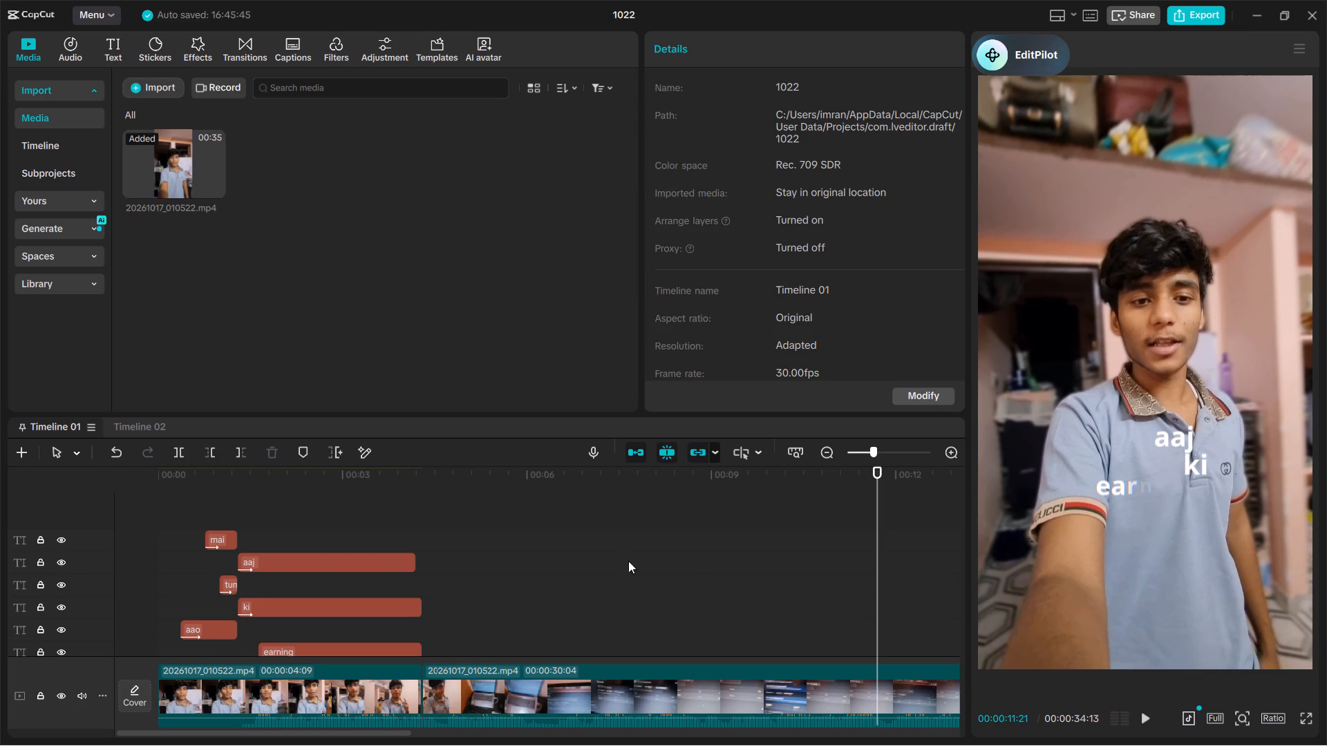
{"action": "left_click", "coordinate": [251, 513]}
{"action": "key", "text": "space"}
{"action": "key", "text": "space"}
{"action": "left_click", "coordinate": [1206, 468]}
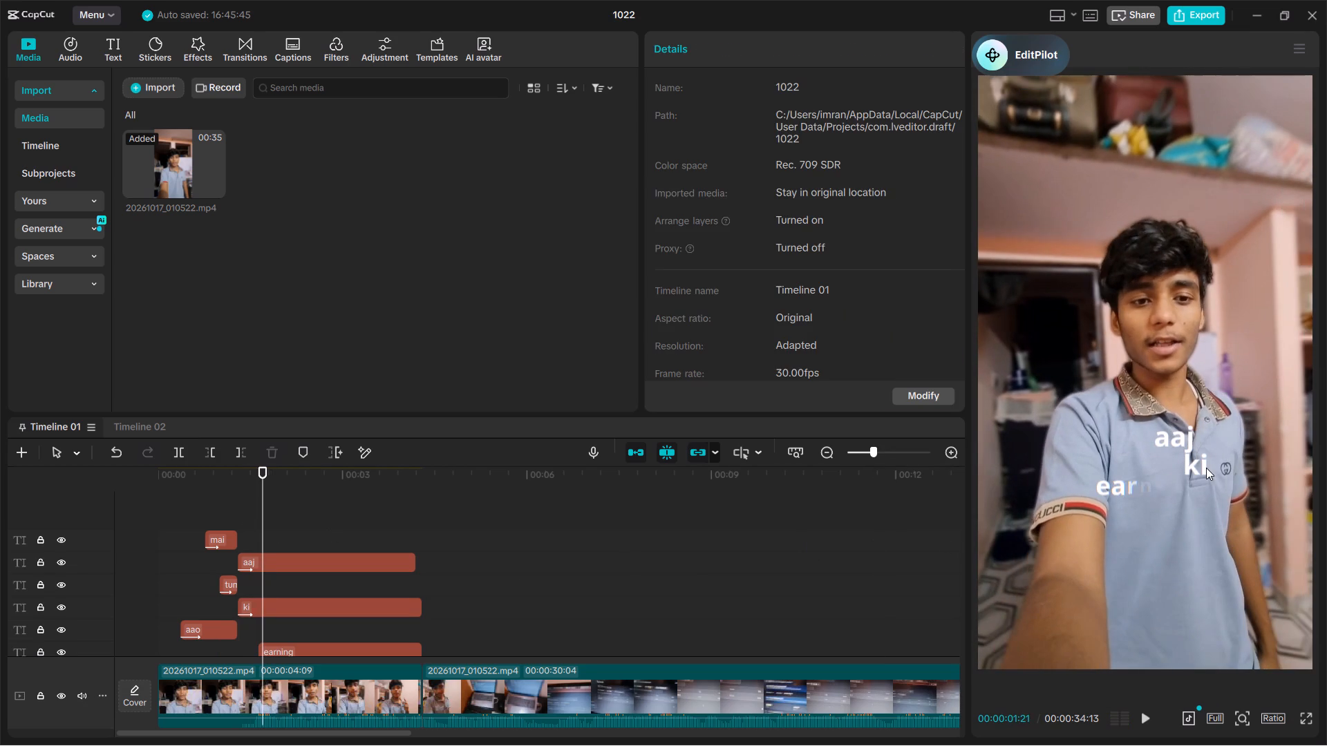
{"action": "left_click_drag", "start_coordinate": [1191, 468], "coordinate": [1197, 471]}
Play on from the "earning" caption into the laptop footage, checking the captions up to the "40$" text.
{"action": "key", "text": "space"}
{"action": "key", "text": "space"}
{"action": "left_click", "coordinate": [1136, 495]}
{"action": "key", "text": "space"}
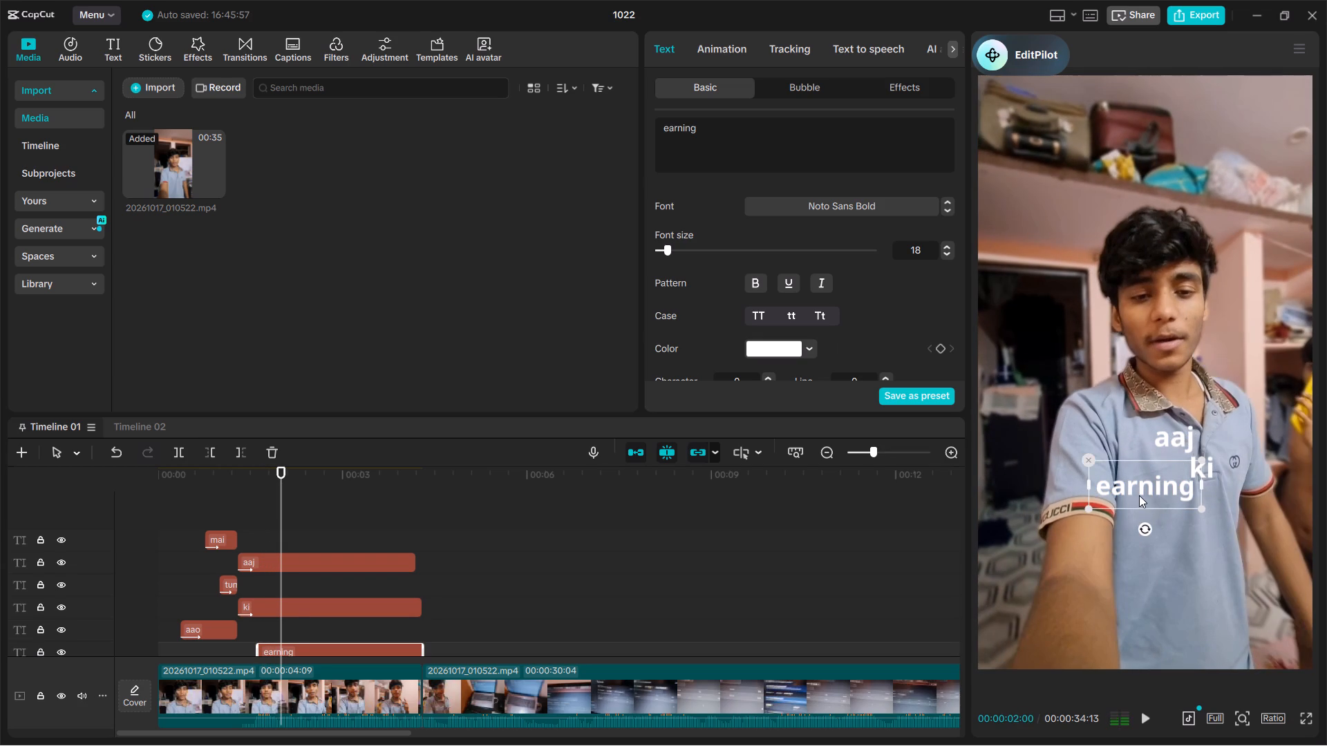
{"action": "key", "text": "space"}
{"action": "key", "text": "space"}
{"action": "key", "text": "space"}
{"action": "key", "text": "space"}
{"action": "key", "text": "space"}
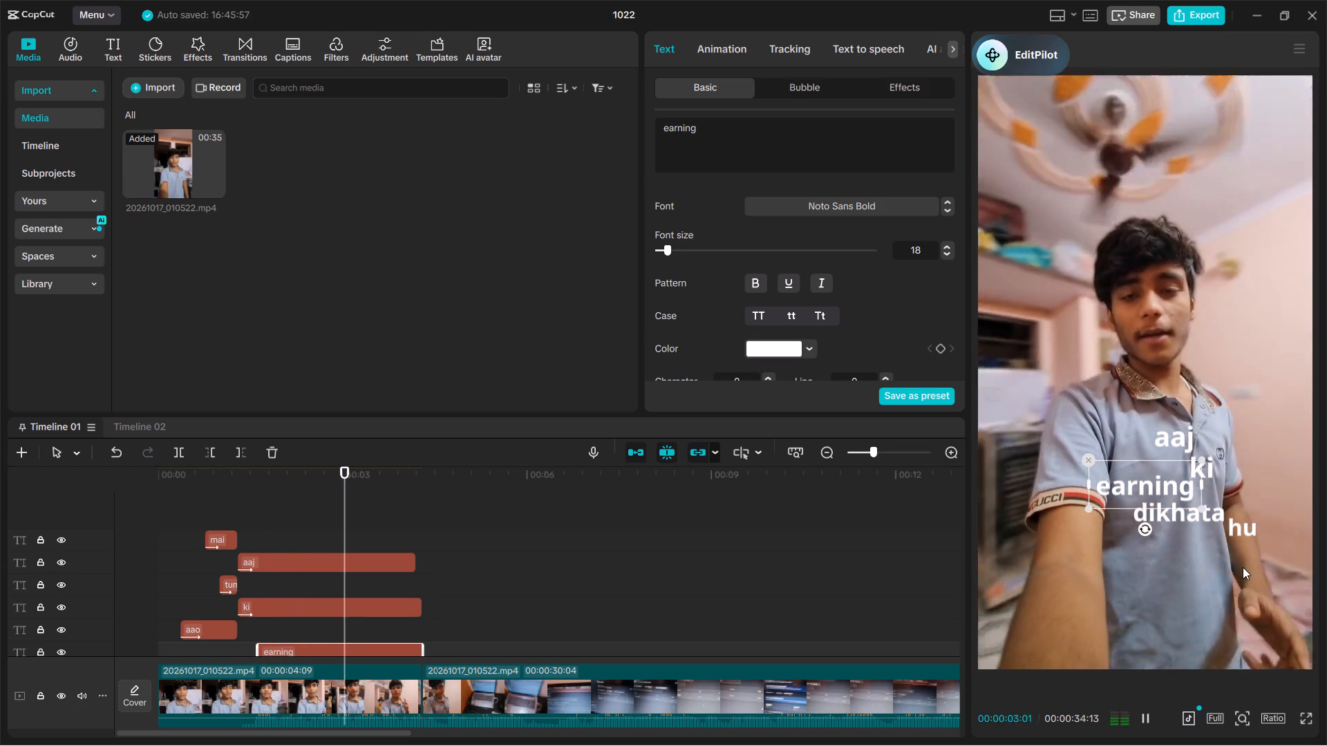
{"action": "key", "text": "space"}
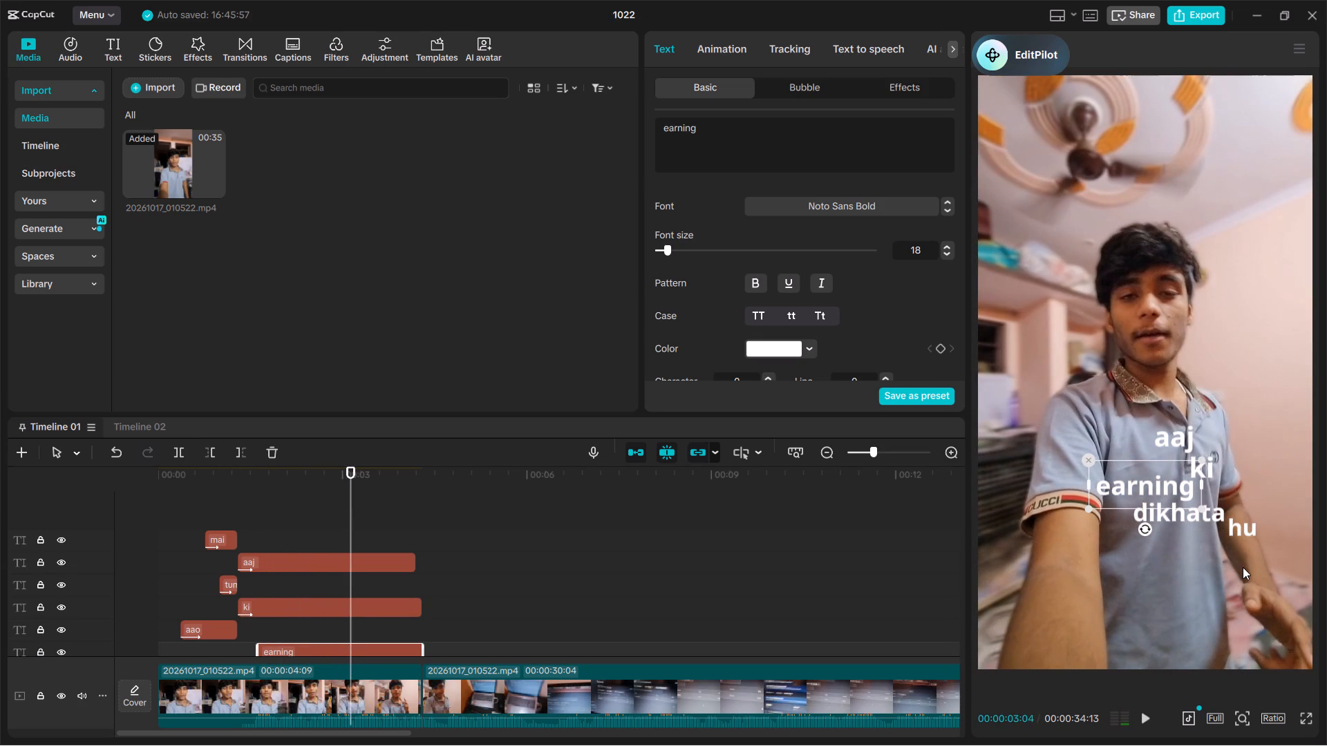
{"action": "key", "text": "space"}
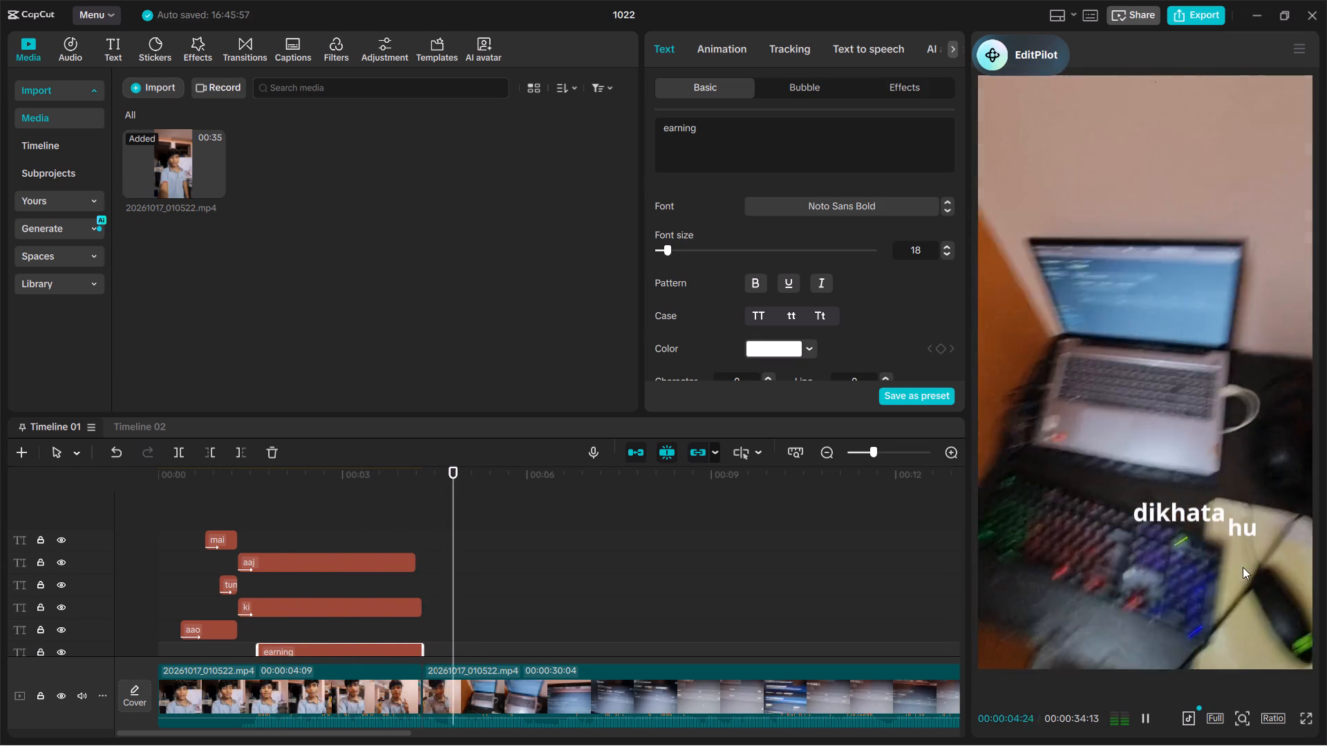
{"action": "key", "text": "space"}
{"action": "key", "text": "space"}
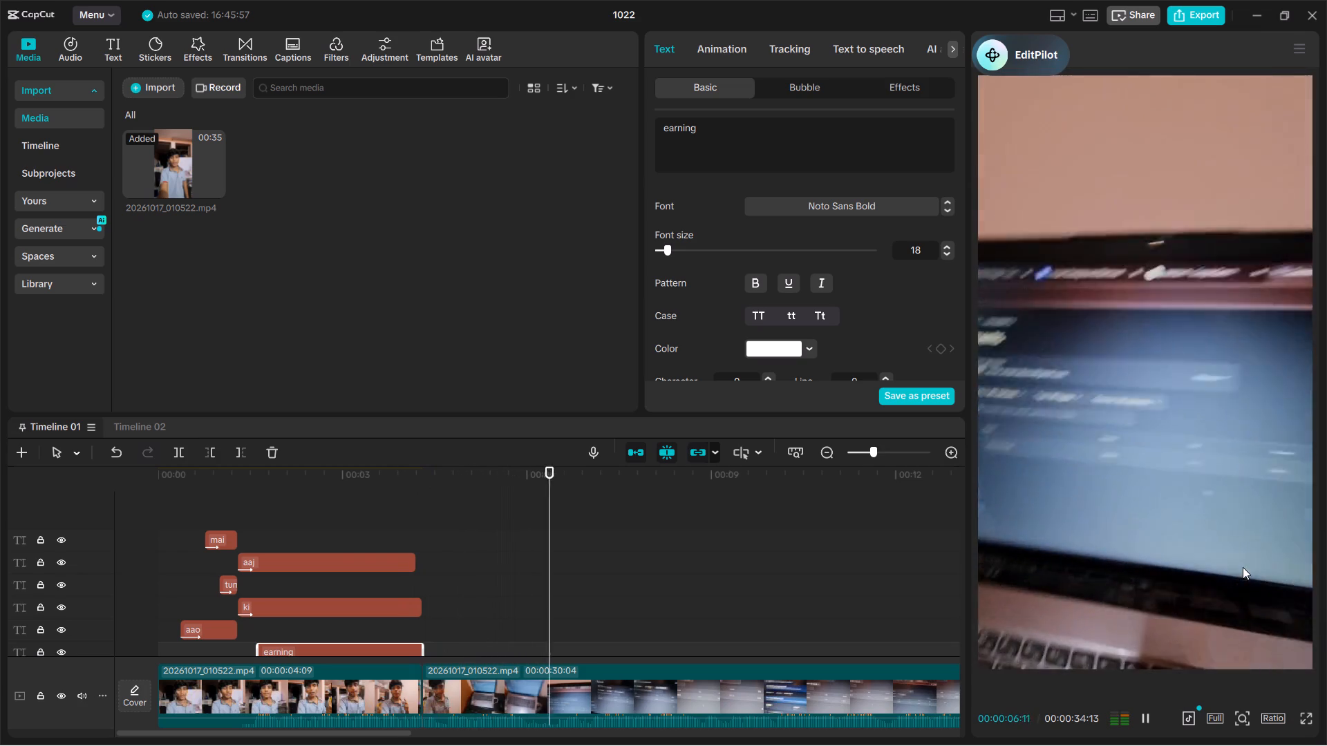
{"action": "key", "text": "space"}
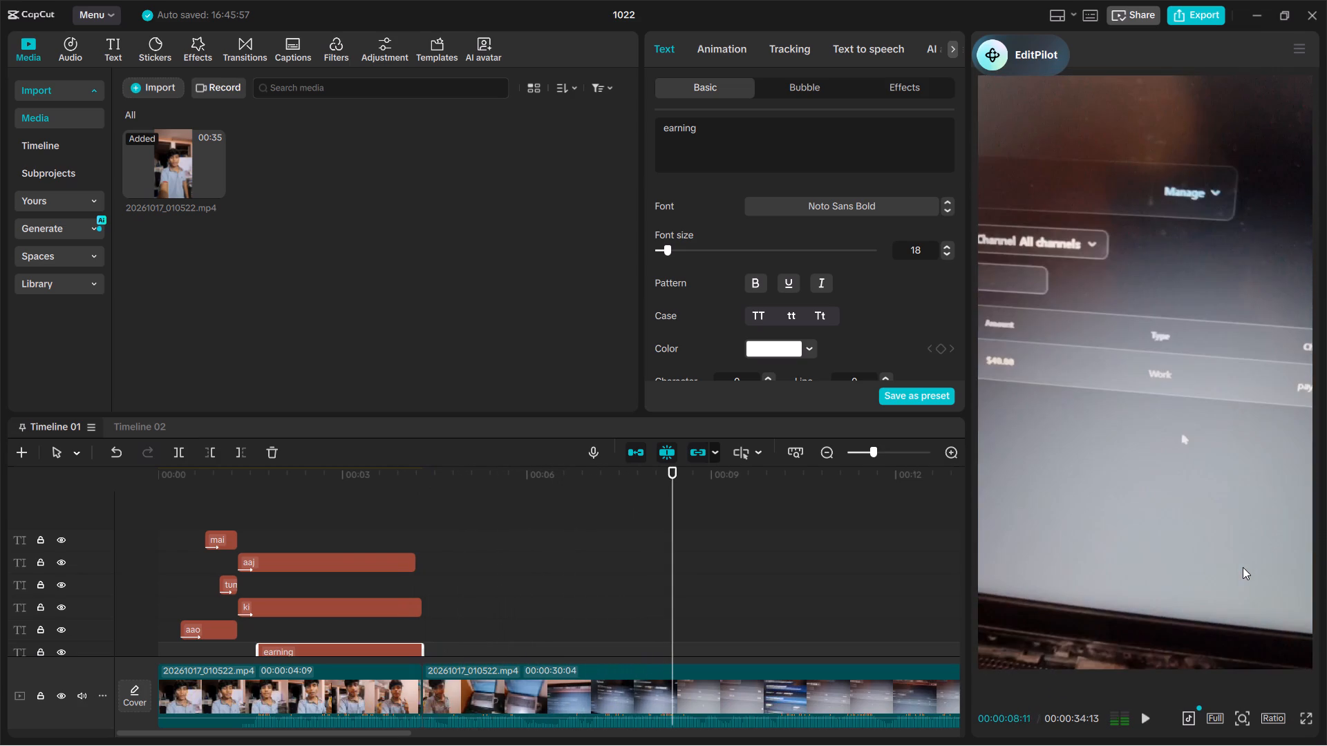
{"action": "key", "text": "space"}
{"action": "key", "text": "space"}
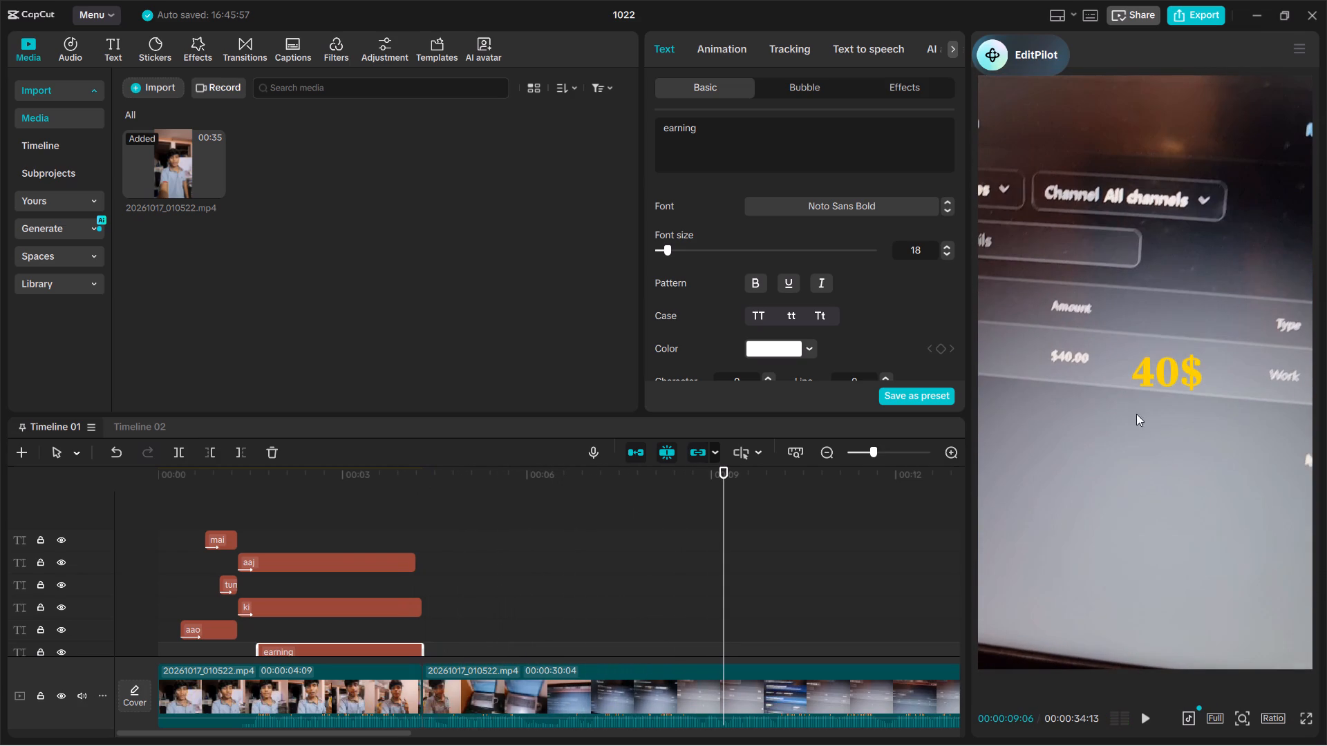
Play the video on from the "40$" caption through to the end to review the remaining footage.
{"action": "key", "text": "space"}
{"action": "key", "text": "space"}
{"action": "left_click", "coordinate": [1164, 377]}
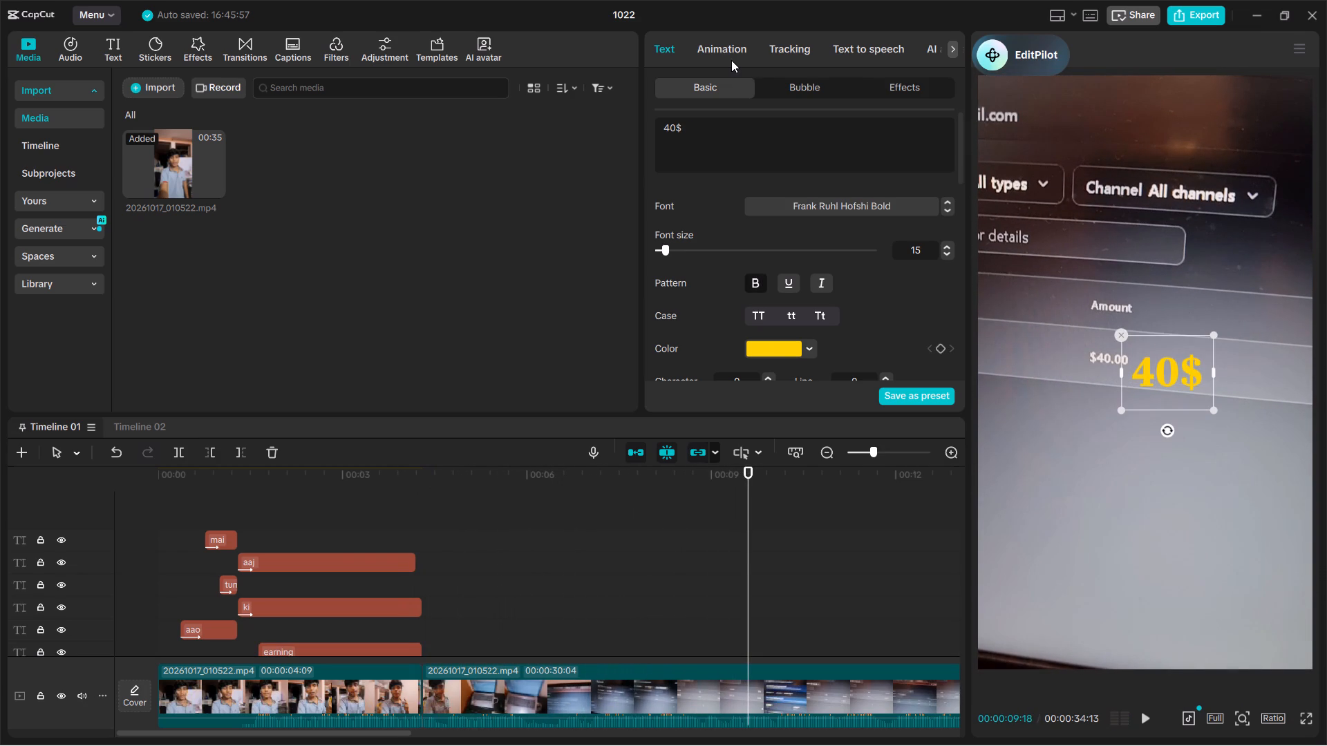
{"action": "key", "text": "space"}
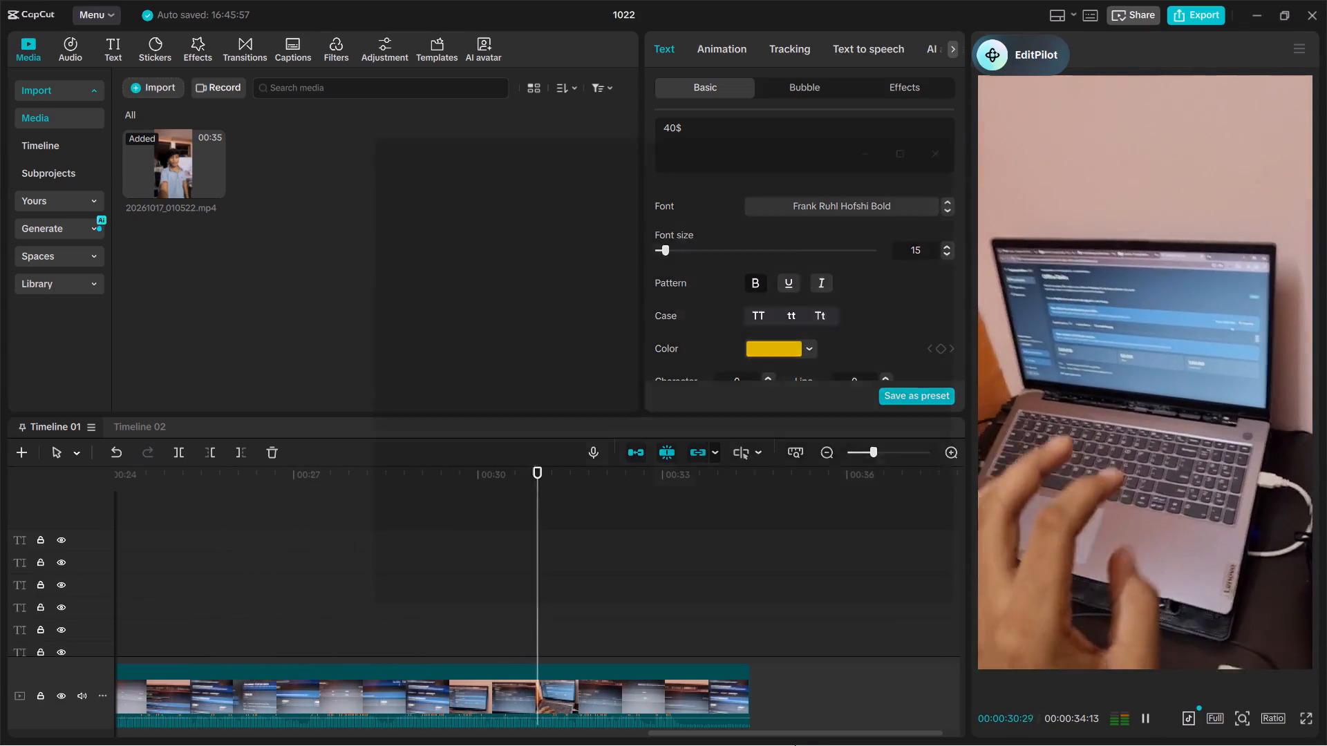
{"action": "left_click", "coordinate": [837, 562]}
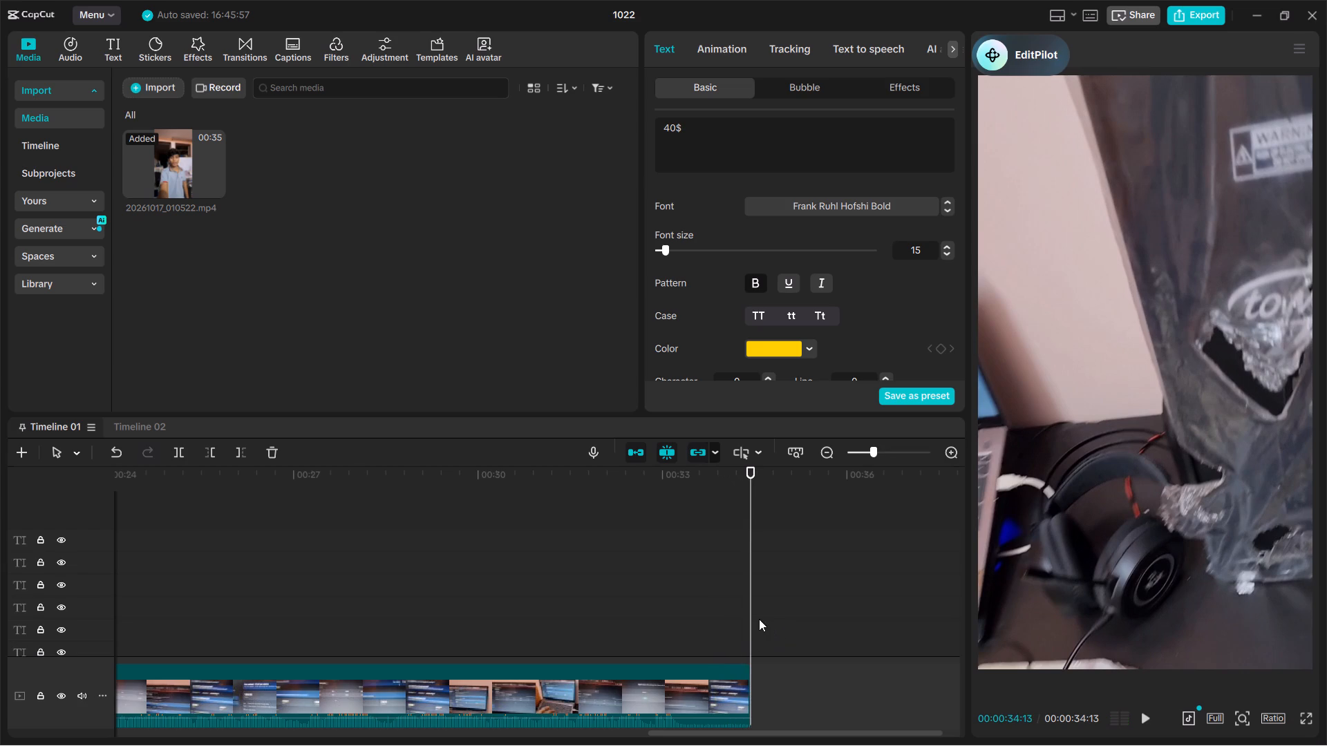
Trim the video's ending by splitting the main clip at 00:00:33:13 and deleting the piece after the cut.
{"action": "left_click_drag", "start_coordinate": [749, 619], "coordinate": [689, 633]}
{"action": "left_click", "coordinate": [66, 465]}
{"action": "left_click", "coordinate": [66, 453]}
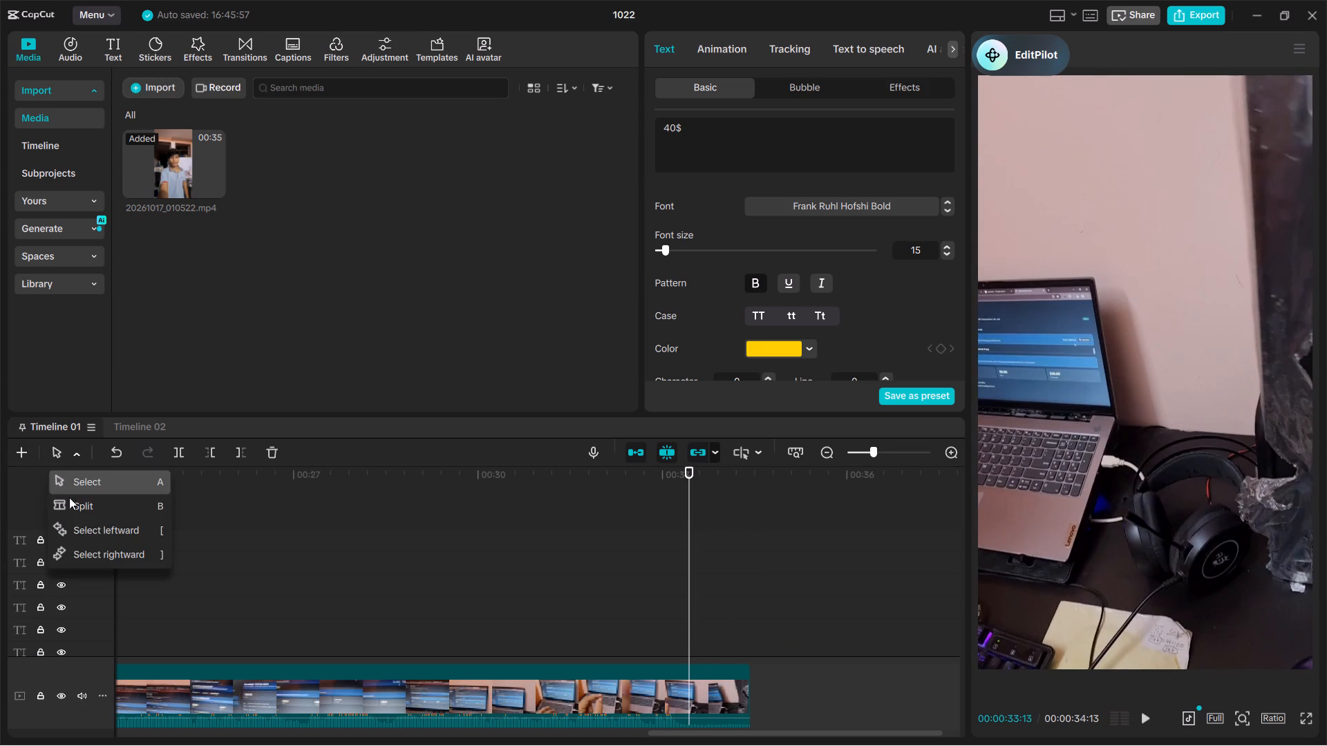
{"action": "left_click", "coordinate": [57, 510]}
{"action": "left_click", "coordinate": [691, 685]}
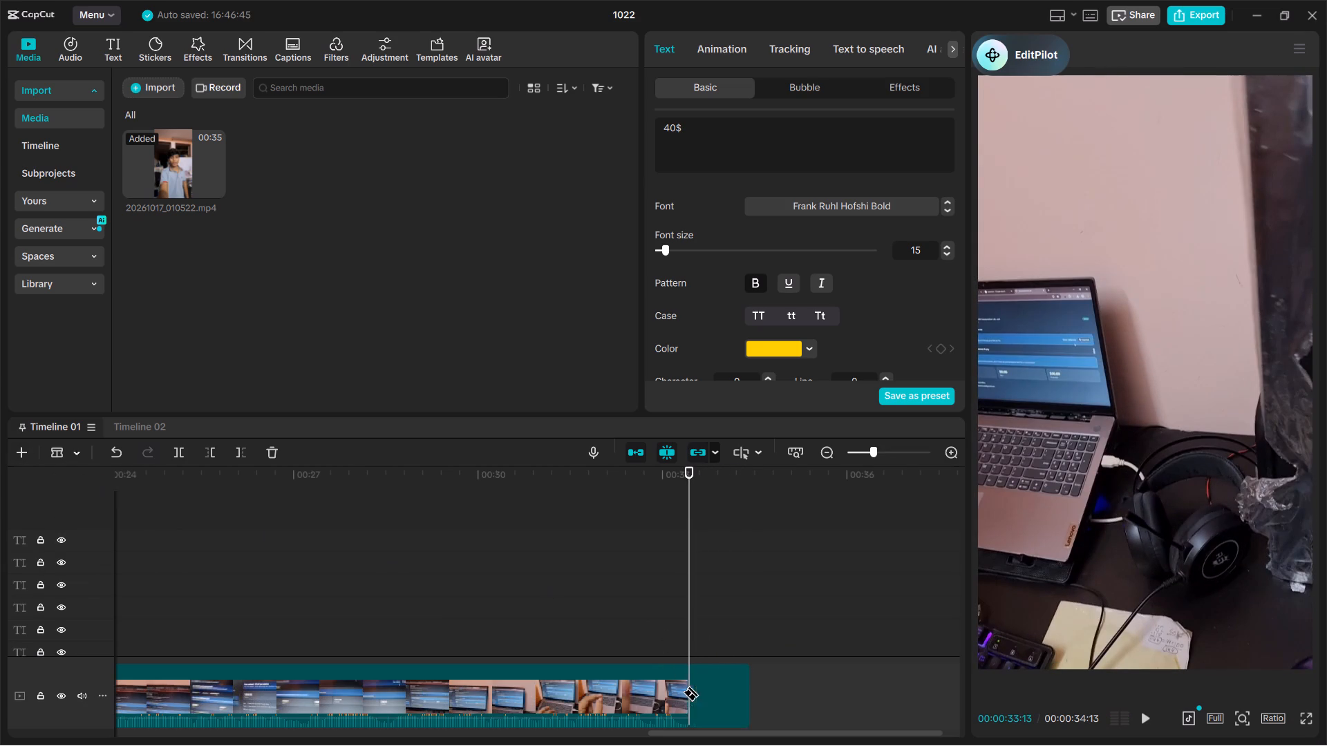
{"action": "left_click", "coordinate": [75, 459]}
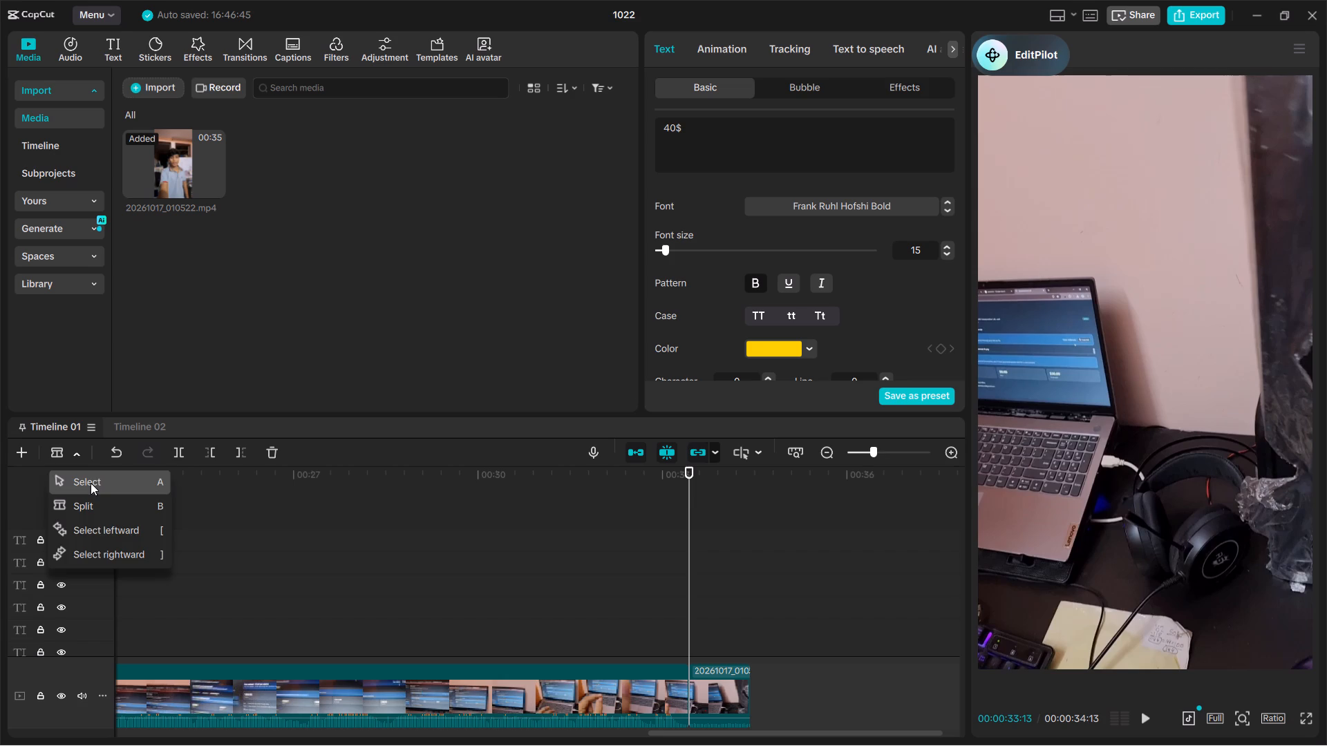
{"action": "left_click", "coordinate": [91, 483]}
{"action": "left_click", "coordinate": [722, 695]}
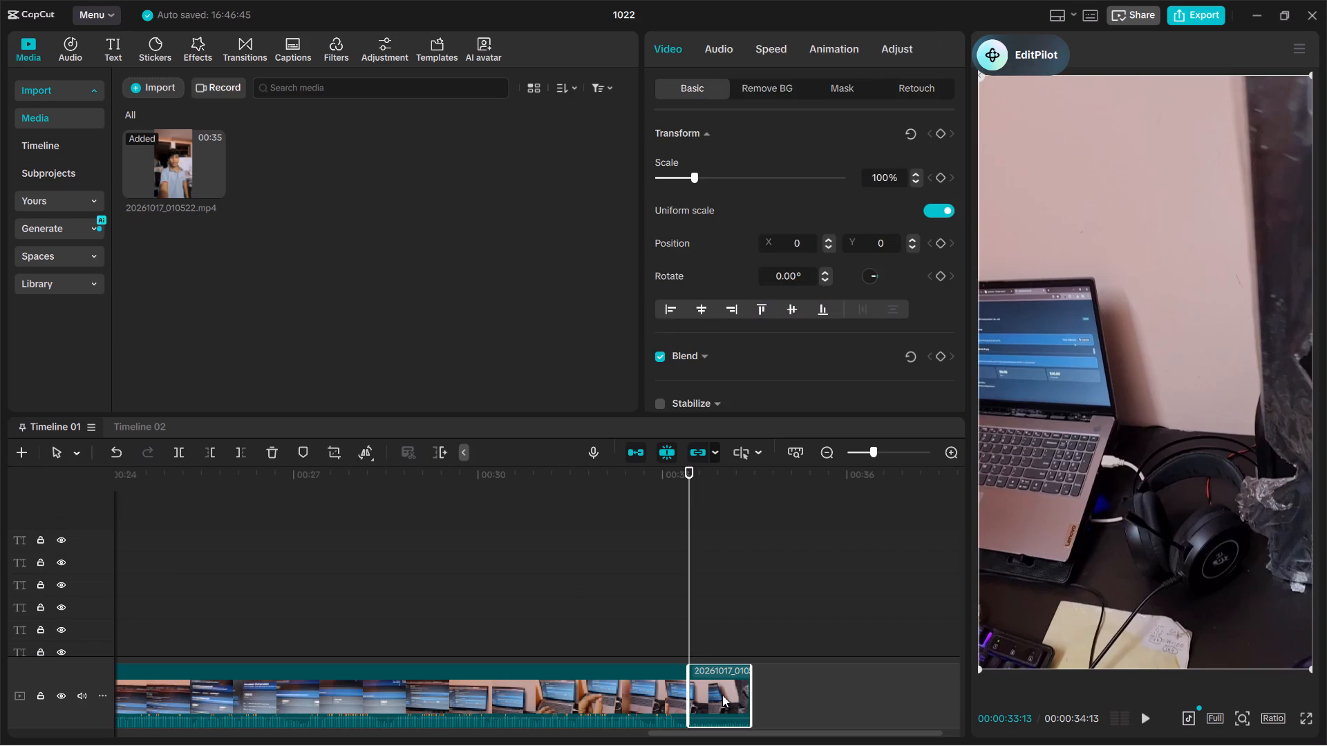
{"action": "key", "text": "Delete"}
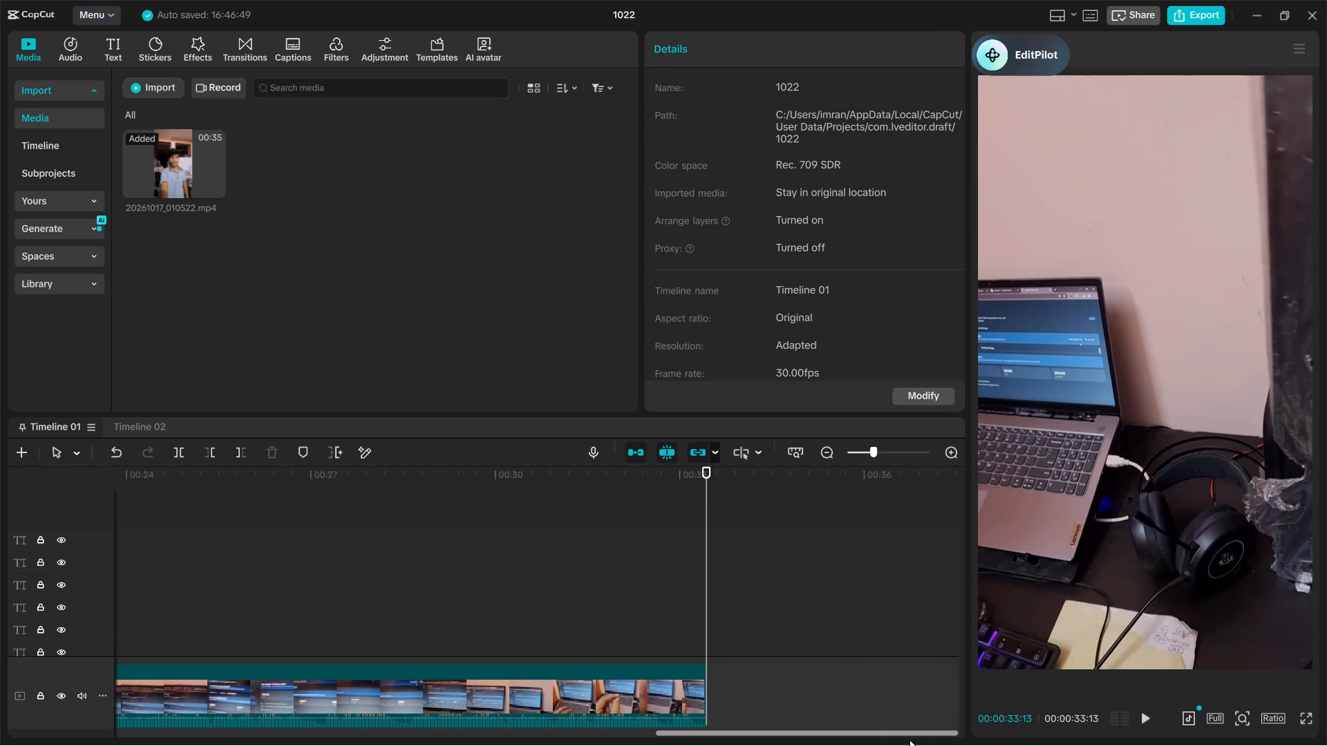
Review the trimmed ending from about 00:00:30:26, and play the earnings footage from 00:00:13:15.
{"action": "left_click_drag", "start_coordinate": [706, 589], "coordinate": [619, 613]}
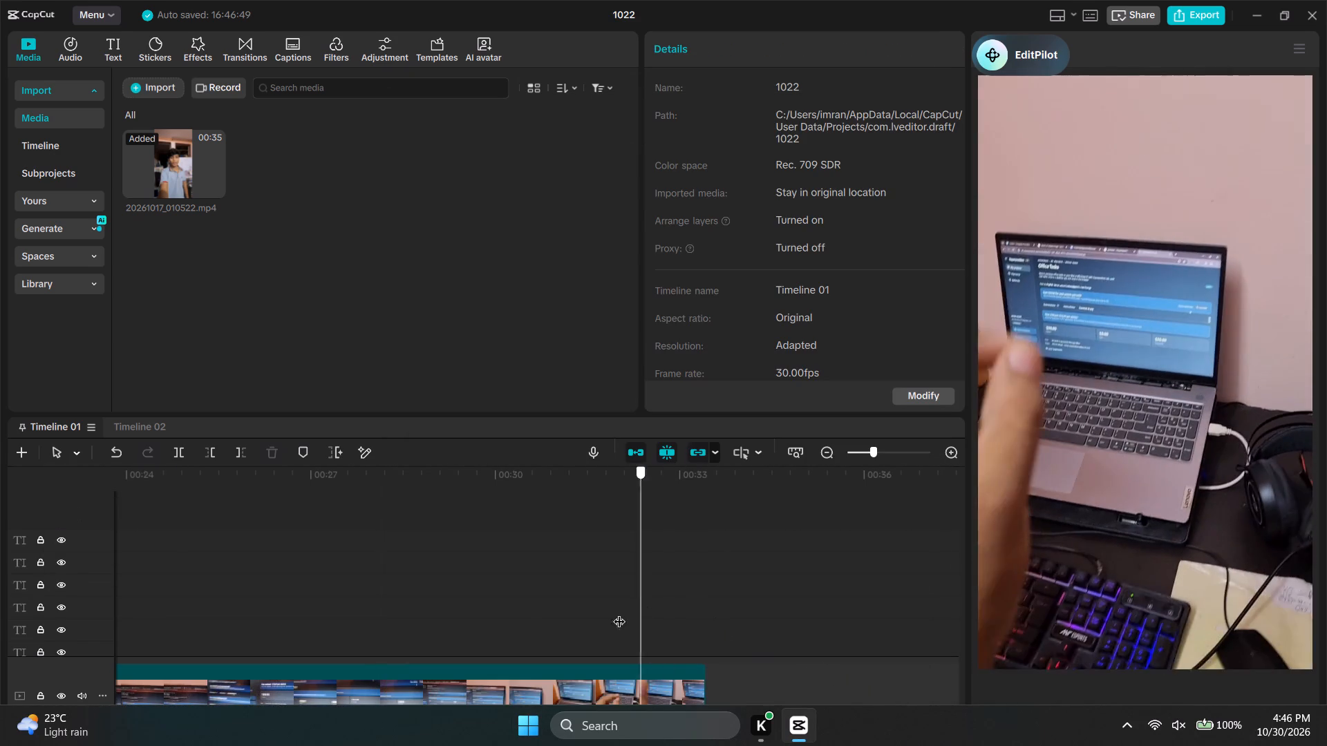
{"action": "left_click_drag", "start_coordinate": [619, 613], "coordinate": [544, 627]}
{"action": "key", "text": "space"}
{"action": "key", "text": "space"}
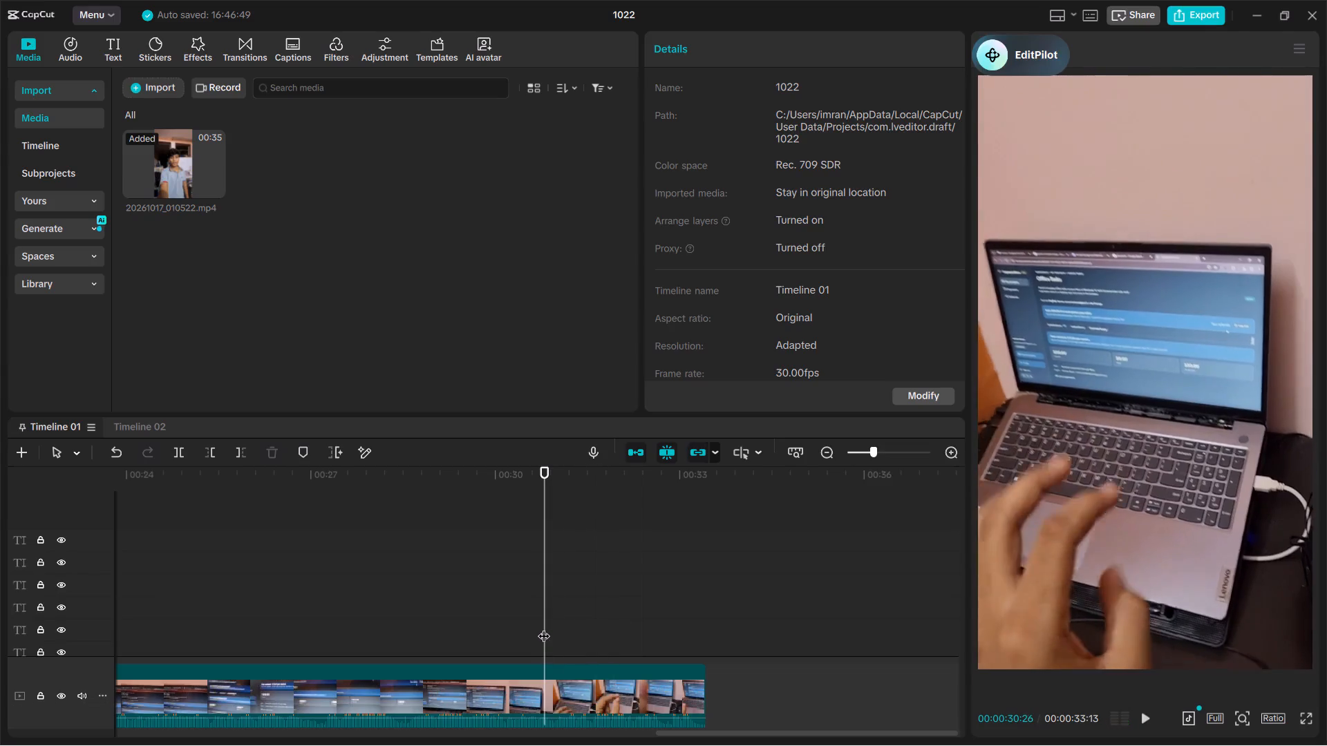
{"action": "key", "text": "space"}
{"action": "key", "text": "space"}
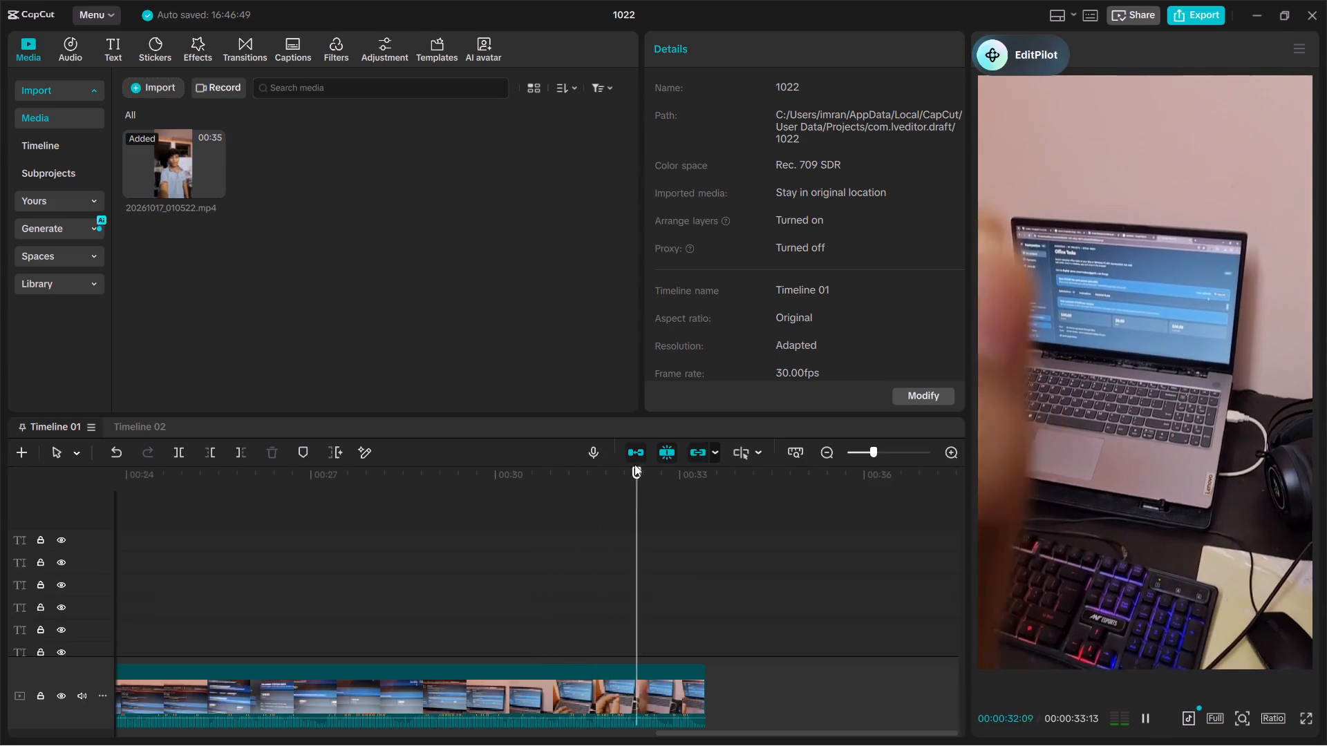
{"action": "key", "text": "space"}
{"action": "left_click_drag", "start_coordinate": [655, 537], "coordinate": [72, 583]}
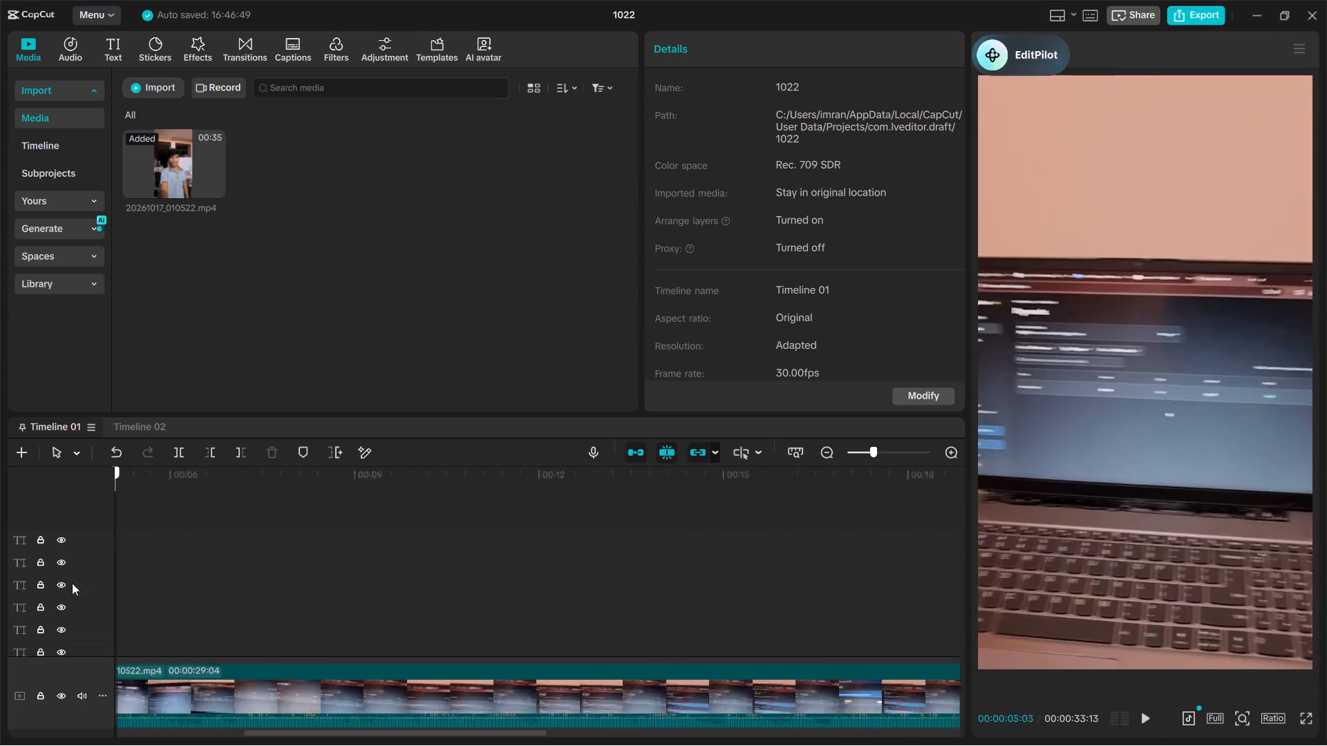
{"action": "left_click_drag", "start_coordinate": [72, 583], "coordinate": [844, 606]}
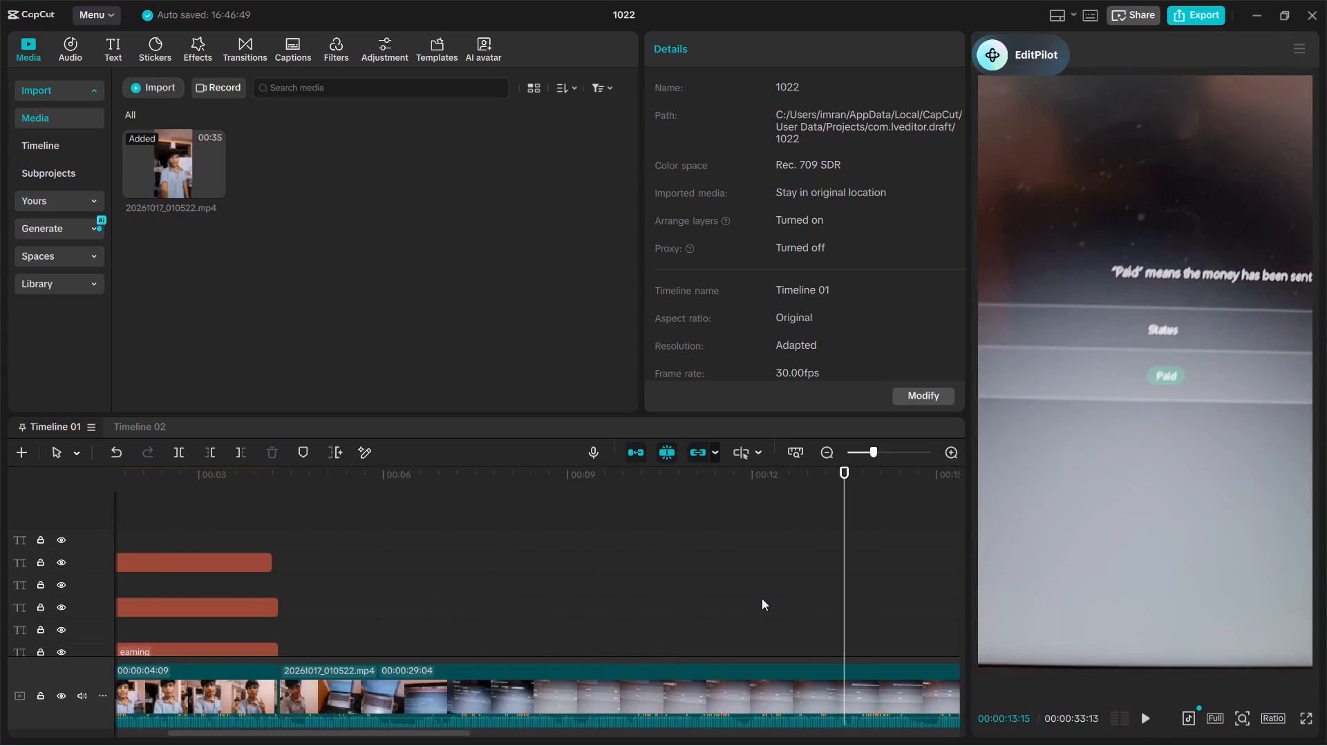
{"action": "key", "text": "space"}
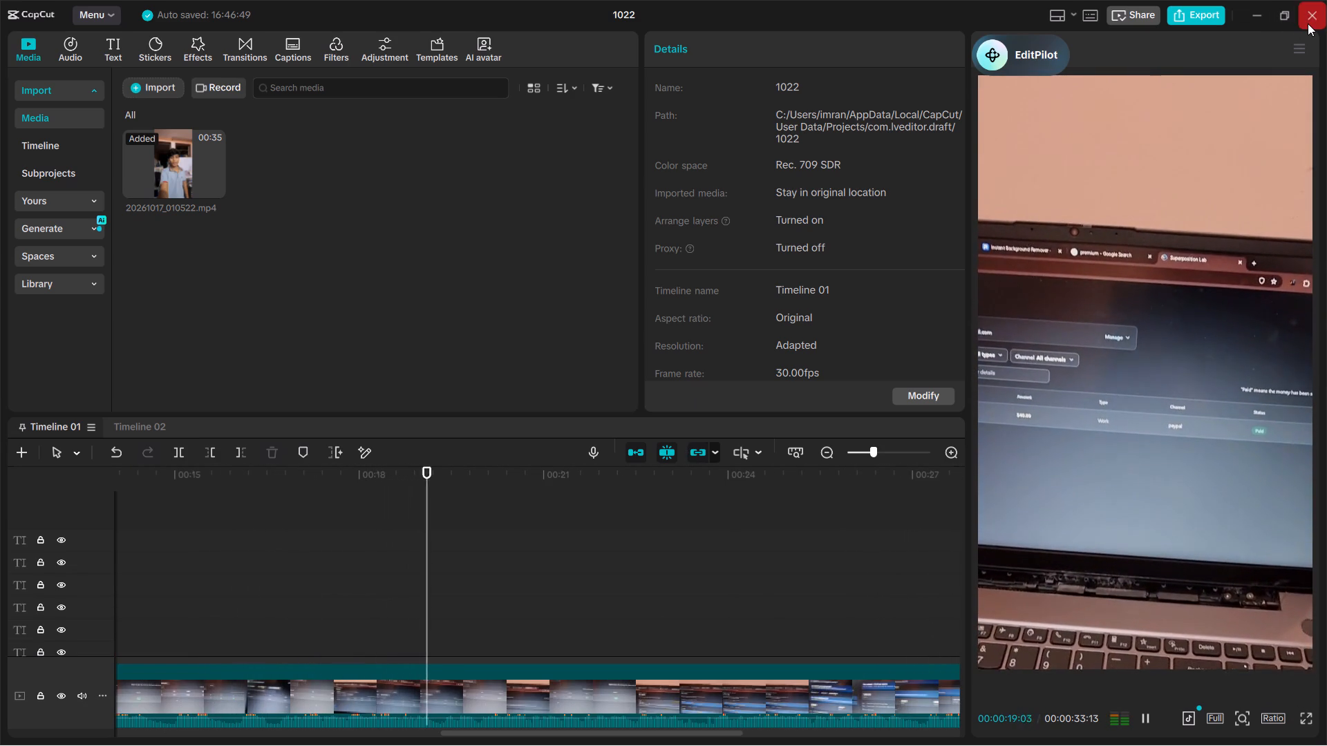
Close the 1022 project window.
{"action": "left_click", "coordinate": [1308, 23]}
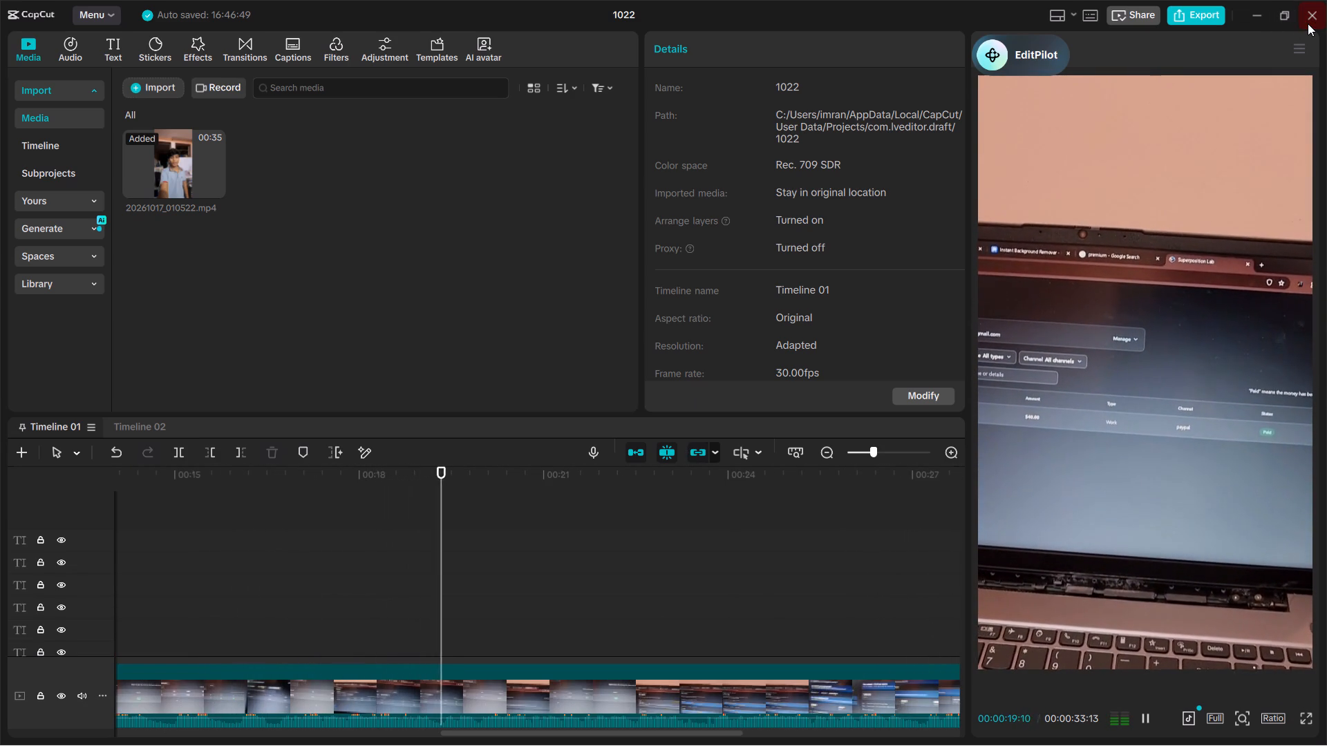
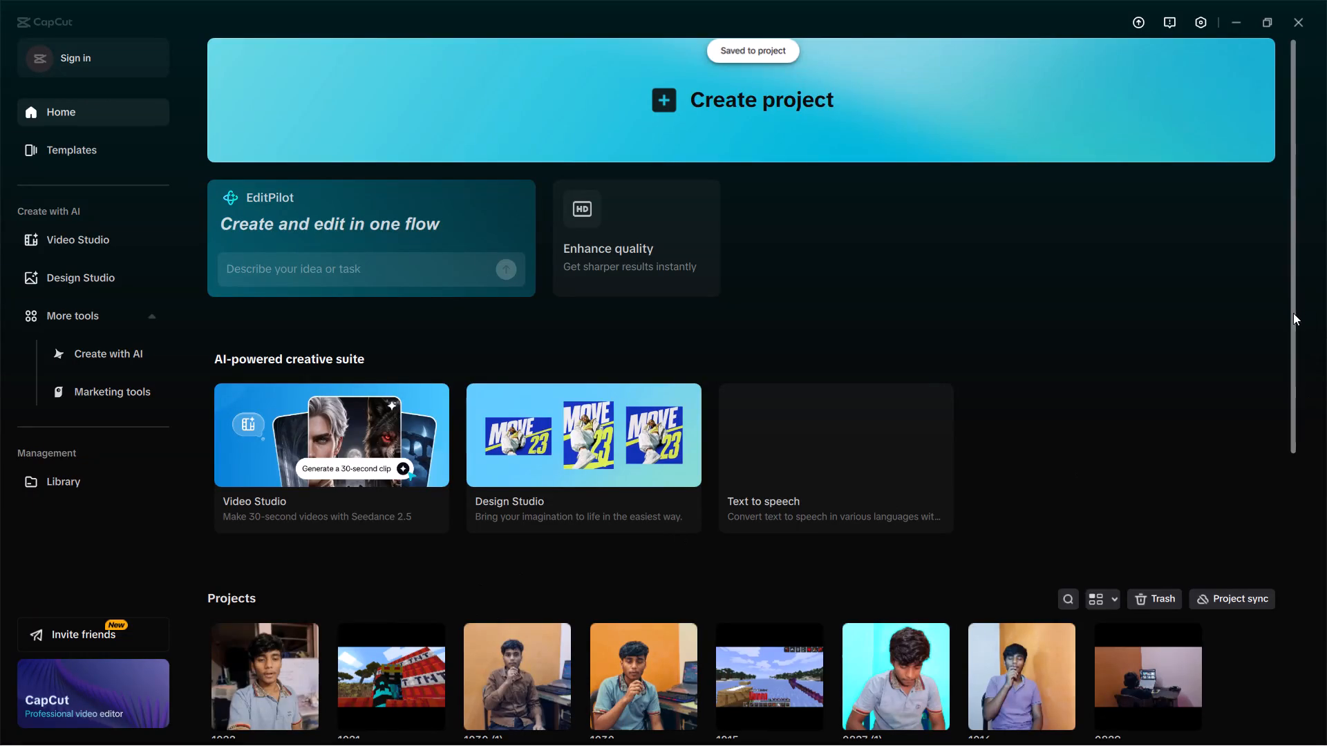
Look over the saved projects list on the home page, where the 1022 project is stored.
{"action": "left_click_drag", "start_coordinate": [1293, 313], "coordinate": [1284, 410]}
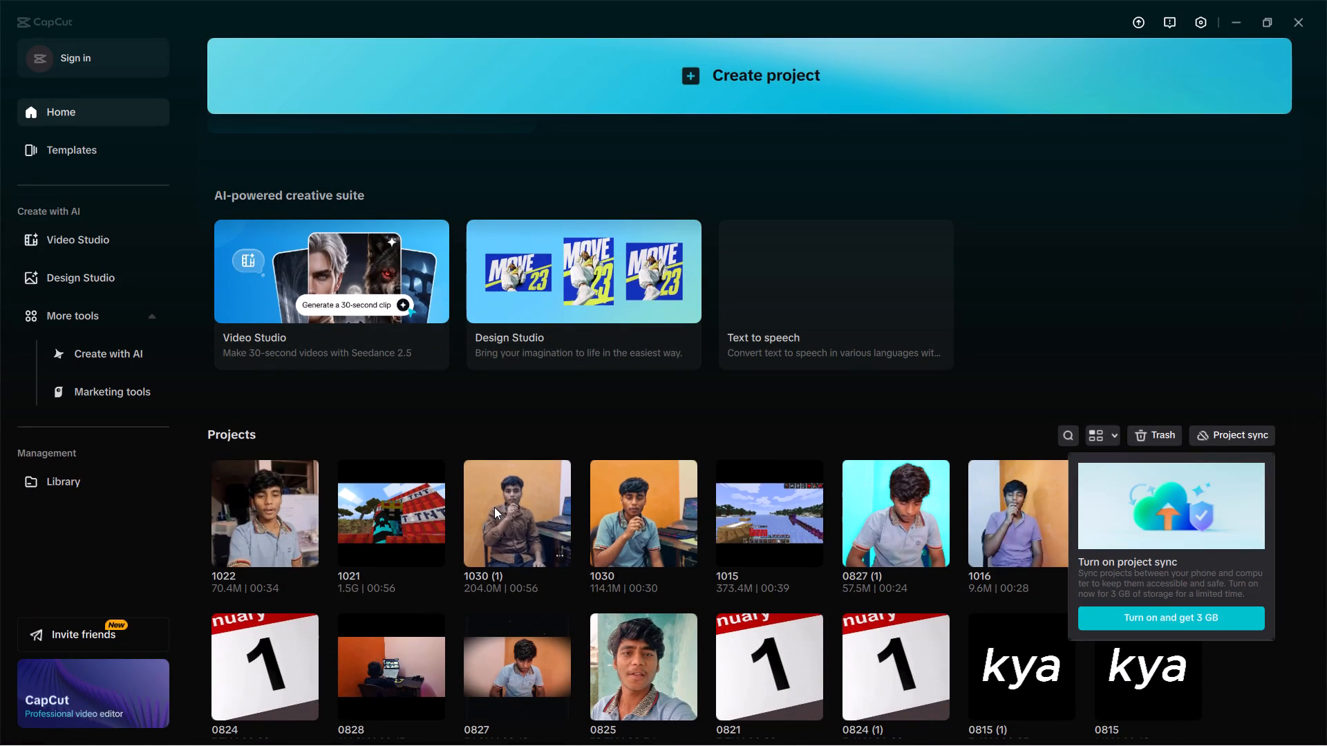
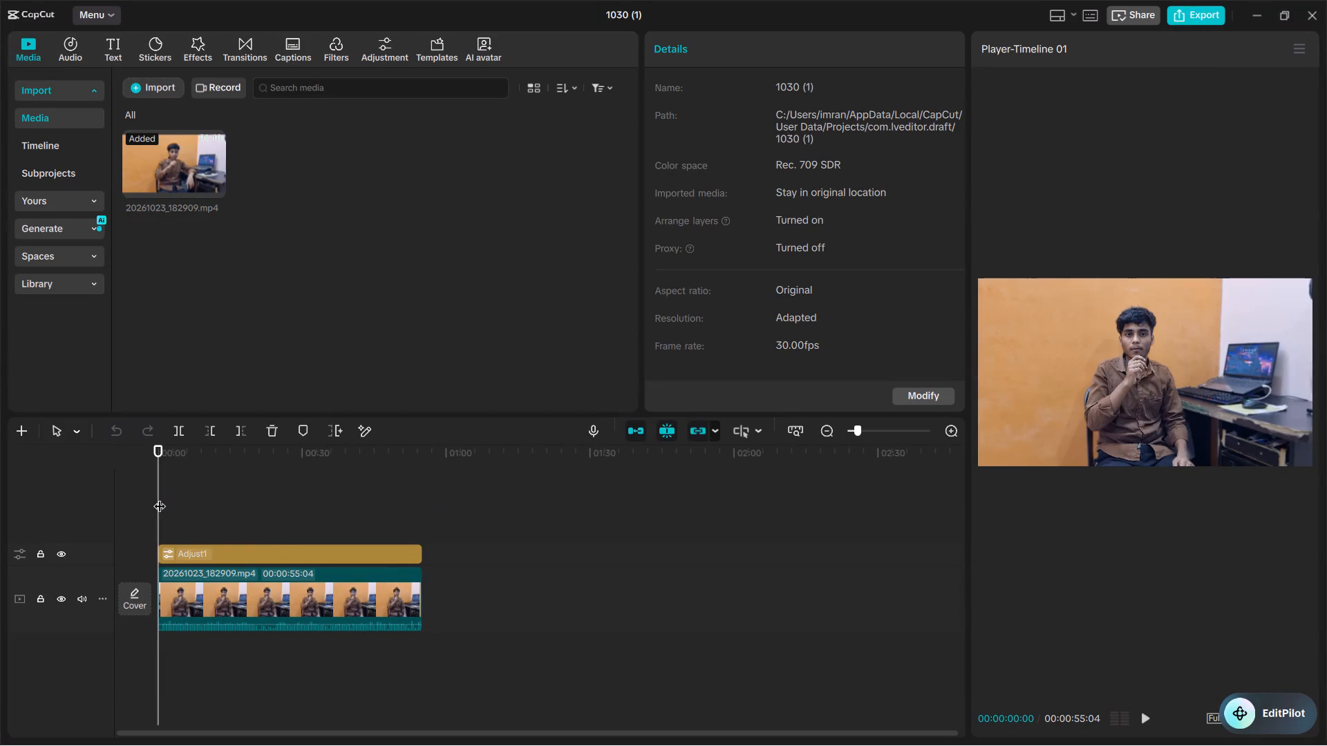
Preview short stretches of the 1030 (1) video, from its start and around the 9 to 11 second range.
{"action": "key", "text": "space"}
{"action": "type", "text": "++++"}
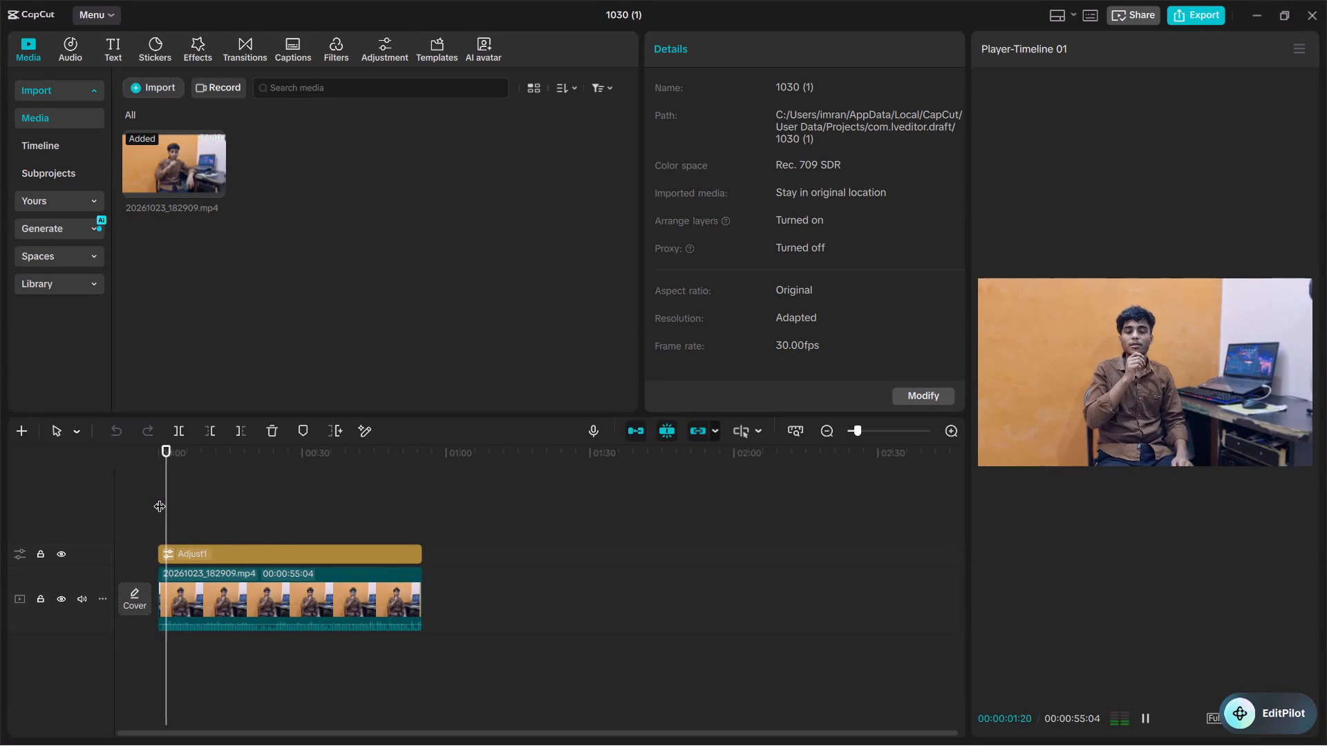
{"action": "left_click", "coordinate": [201, 498]}
{"action": "key", "text": "space"}
{"action": "key", "text": "space"}
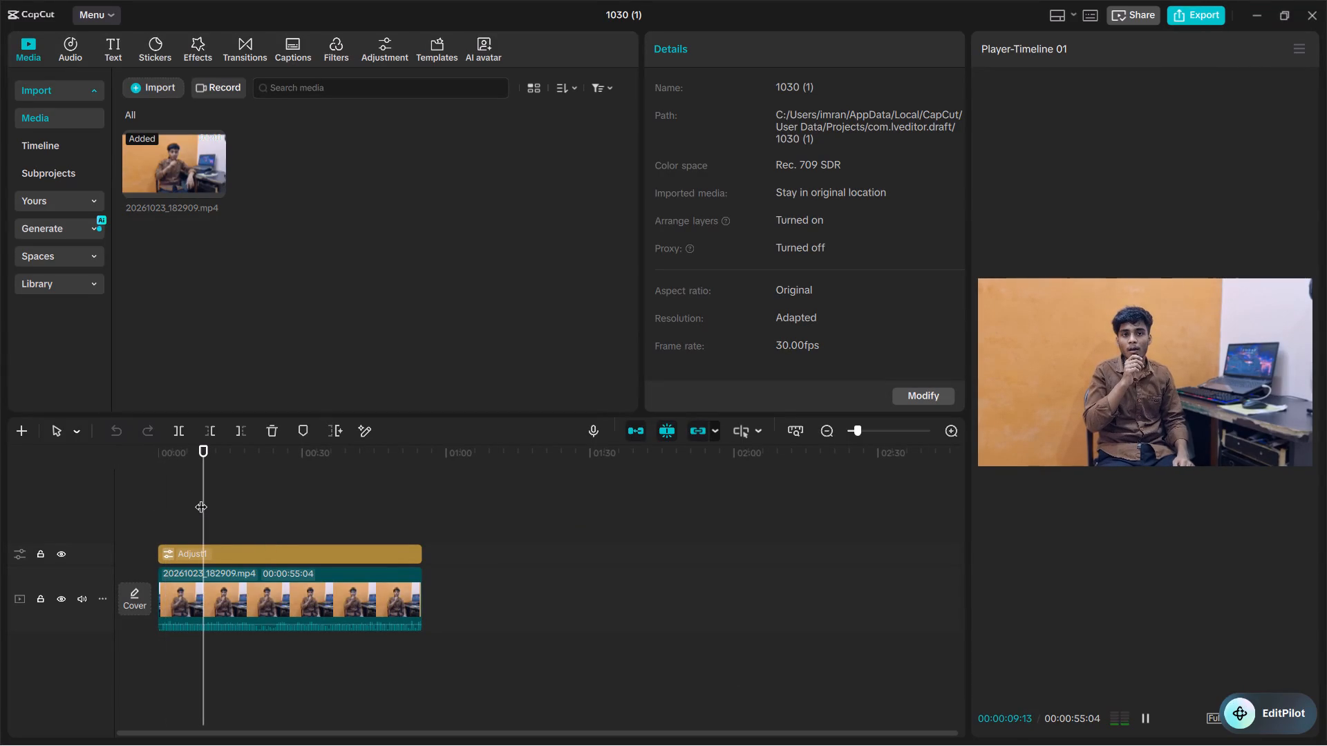
{"action": "key", "text": "ctrl+plus"}
{"action": "key", "text": "ctrl+plus"}
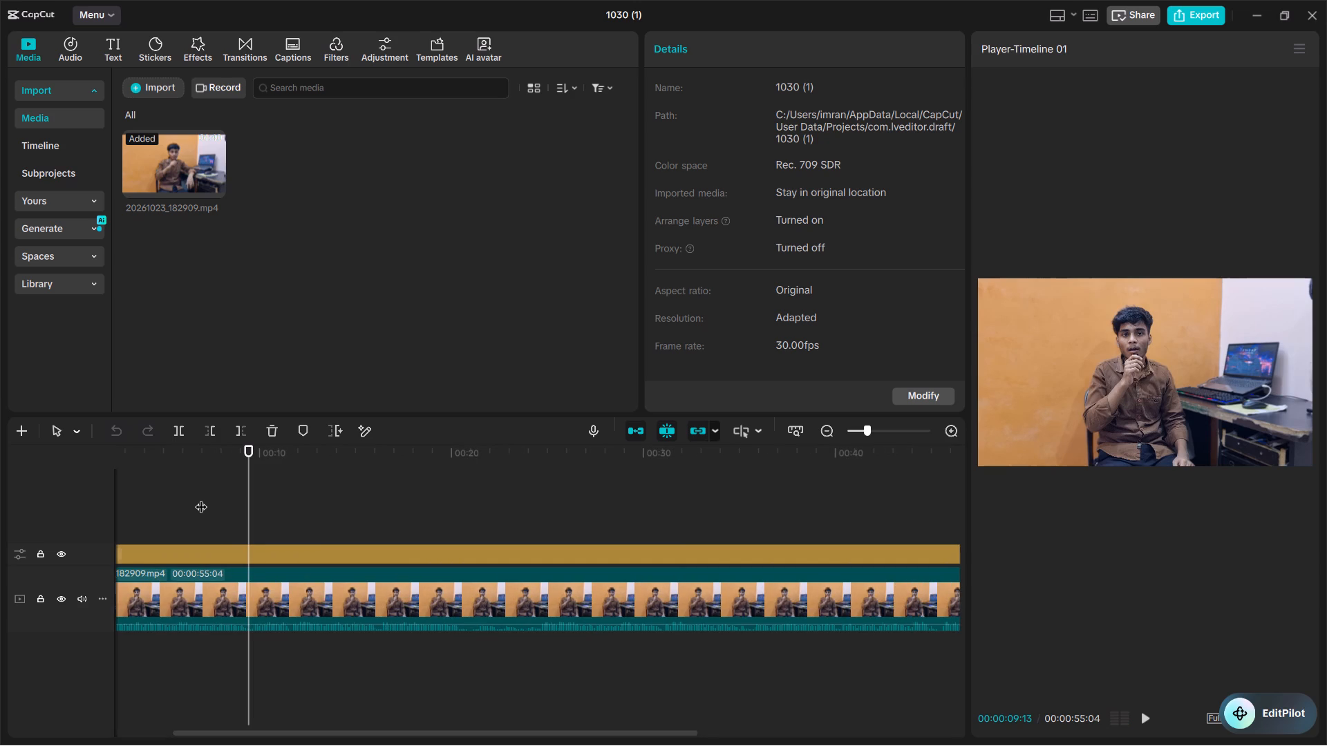
{"action": "key", "text": "space"}
{"action": "key", "text": "space"}
{"action": "key", "text": "space"}
{"action": "key", "text": "space"}
{"action": "key", "text": "ctrl+minus"}
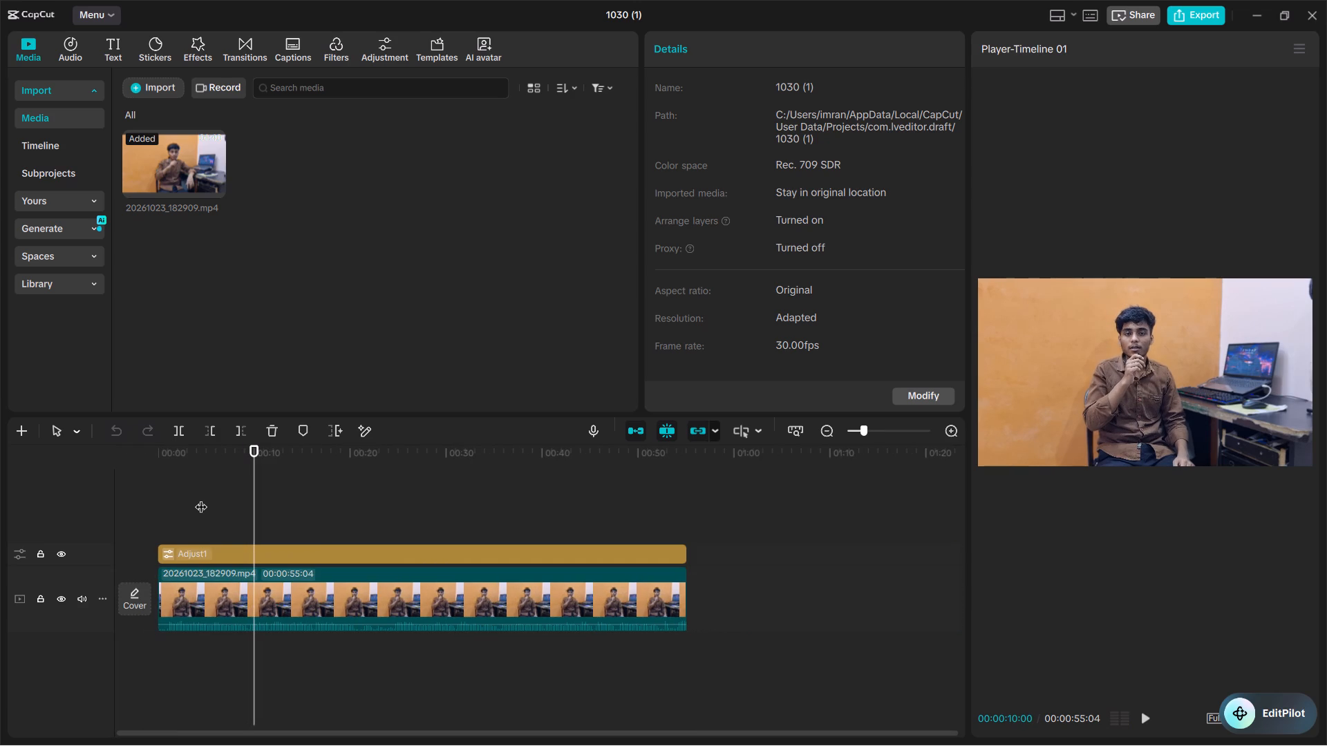
{"action": "key", "text": "space"}
{"action": "key", "text": "space"}
{"action": "key", "text": "space"}
{"action": "key", "text": "space"}
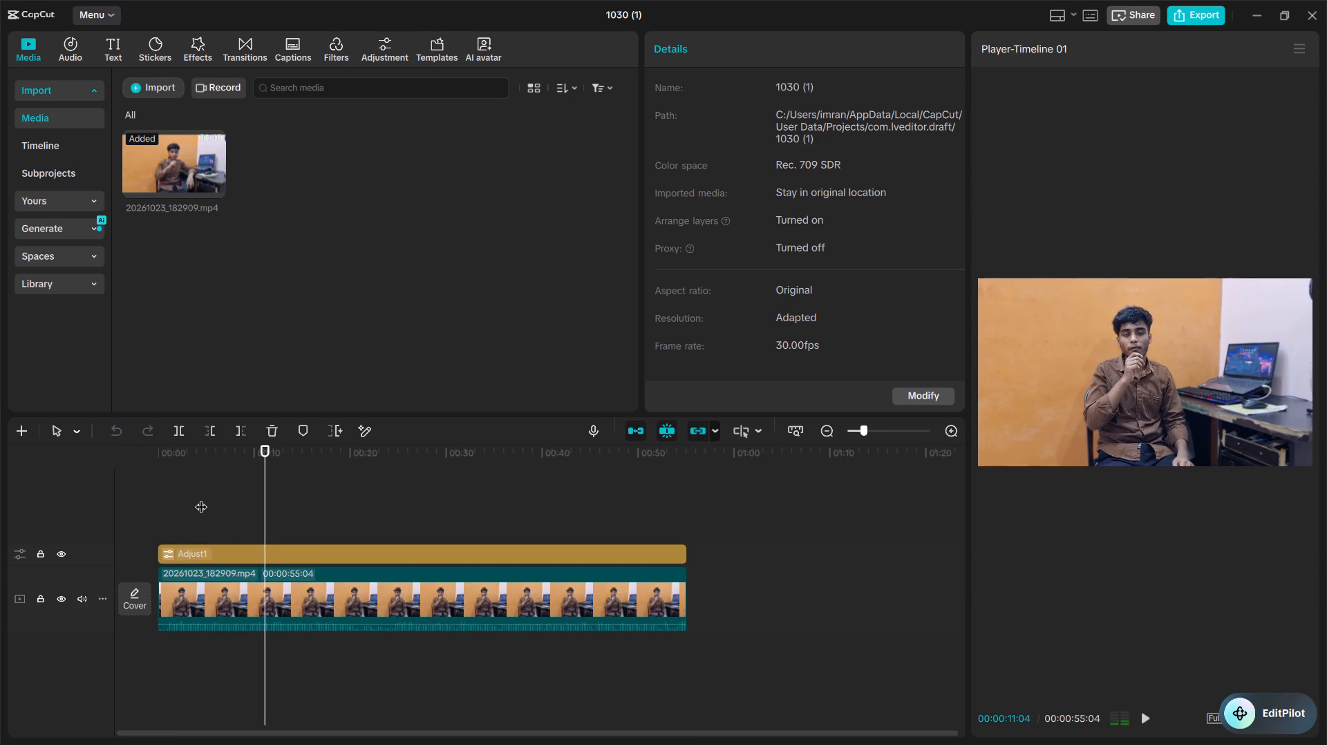
{"action": "key", "text": "ctrl+plus"}
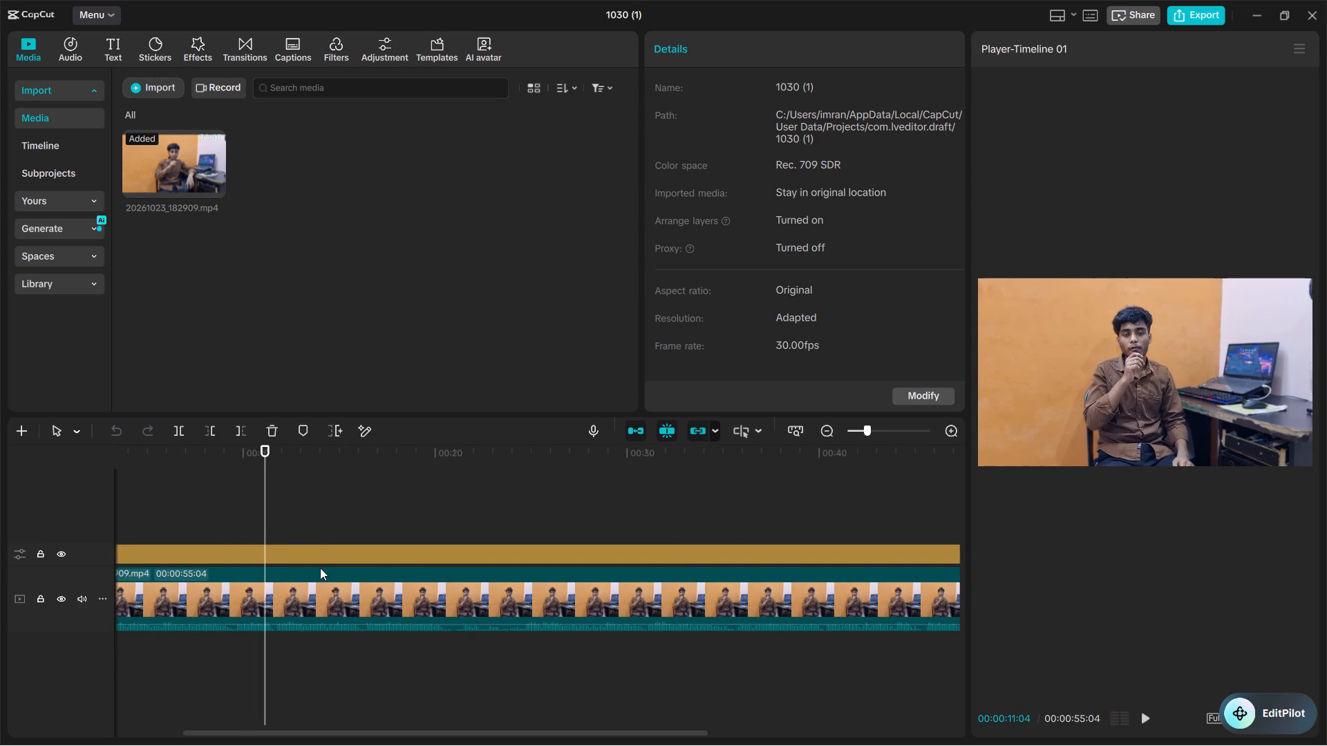
Return to the beginning of the 1030 (1) timeline and replay the first two seconds to check picture and sound.
{"action": "left_click", "coordinate": [256, 516]}
{"action": "left_click_drag", "start_coordinate": [256, 516], "coordinate": [87, 524]}
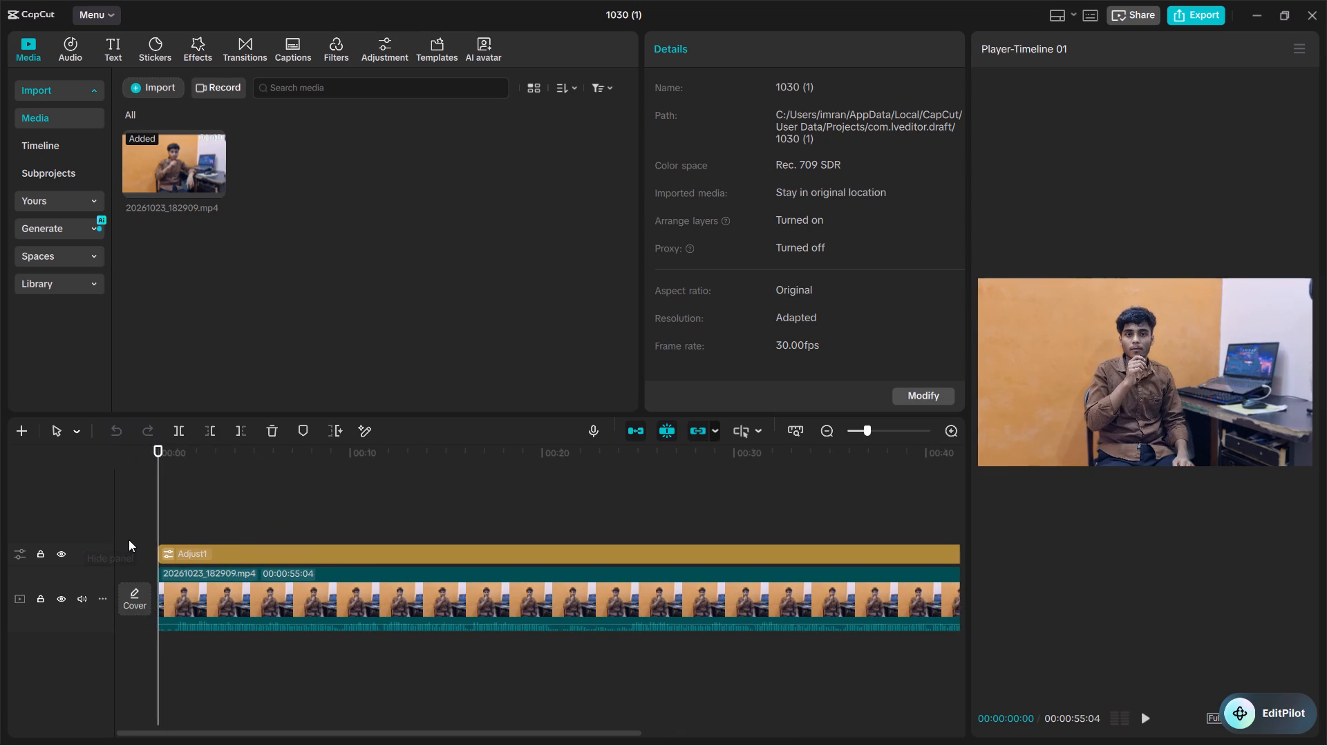
{"action": "key", "text": "space"}
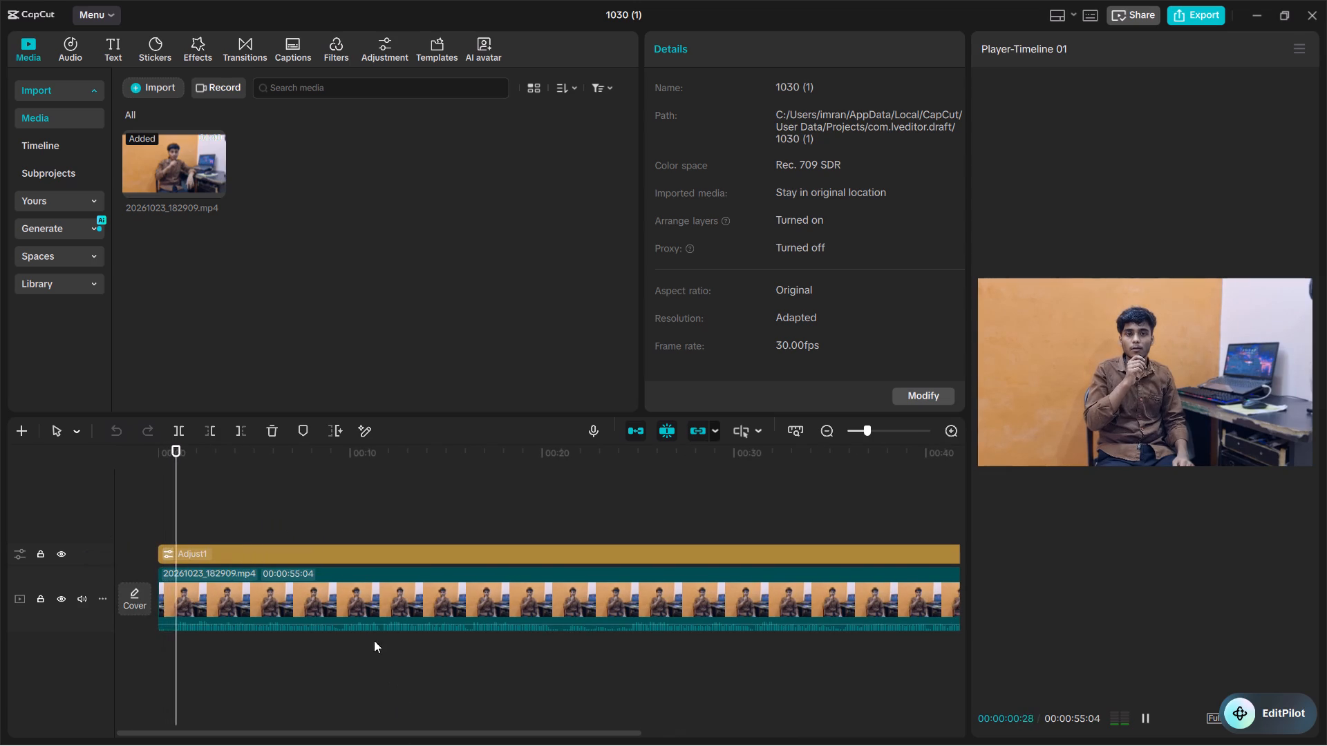
{"action": "key", "text": "space"}
{"action": "left_click_drag", "start_coordinate": [201, 513], "coordinate": [114, 524]}
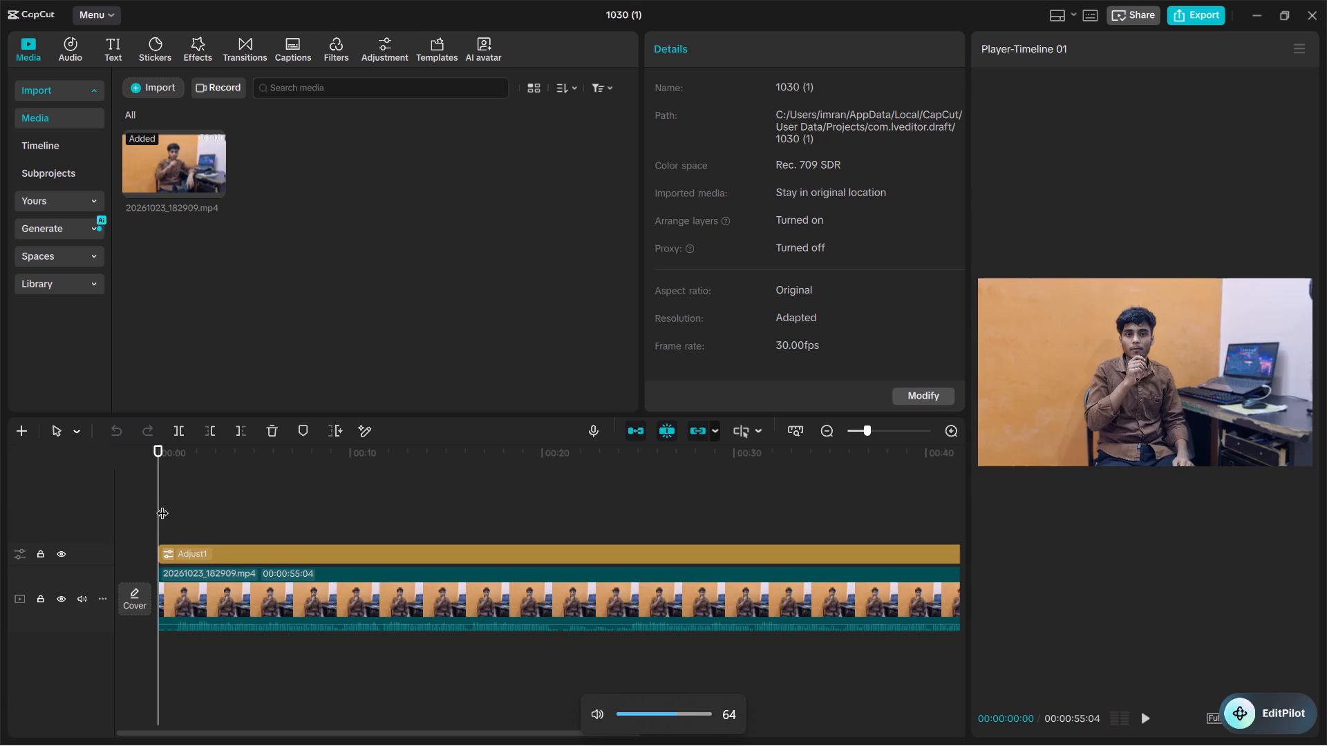
{"action": "key", "text": "space"}
{"action": "key", "text": "space"}
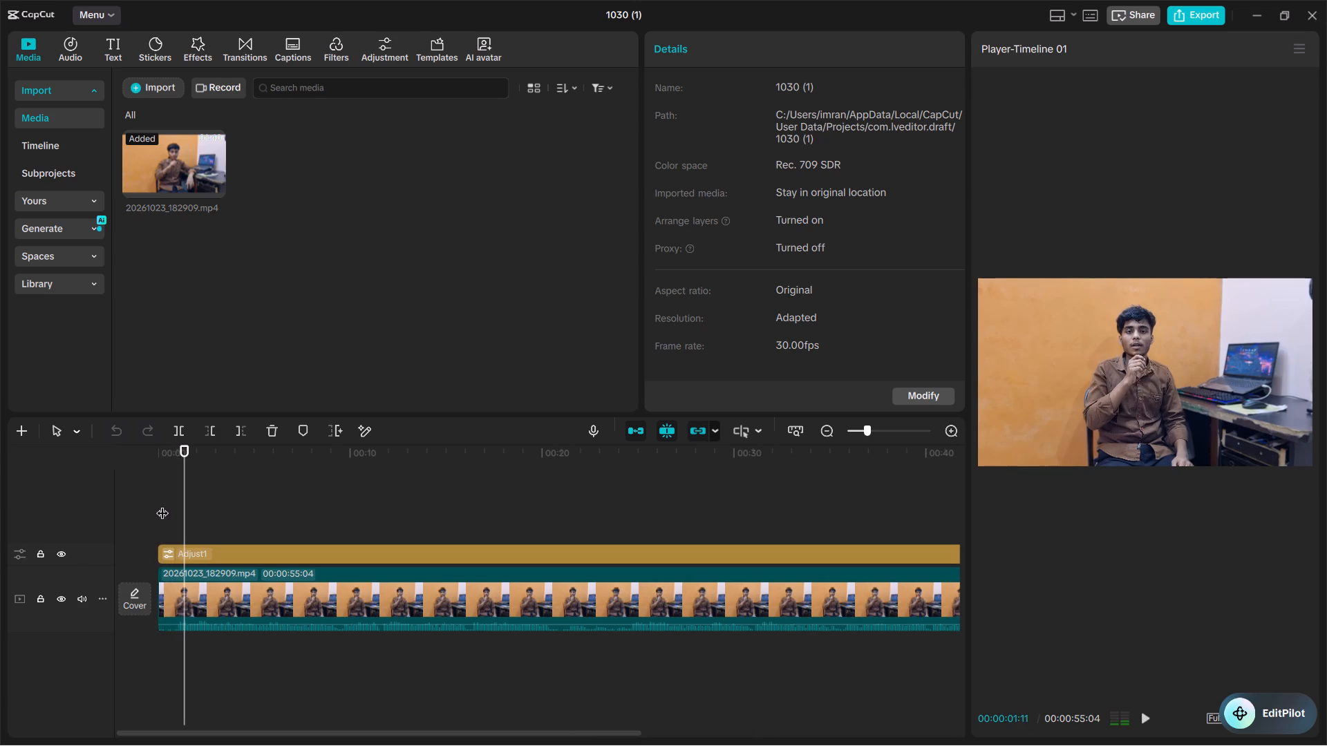
{"action": "key", "text": "space"}
{"action": "key", "text": "space"}
Switch the Windows sound output device to Headphones (Realtek(R) Audio).
{"action": "left_click", "coordinate": [1196, 737]}
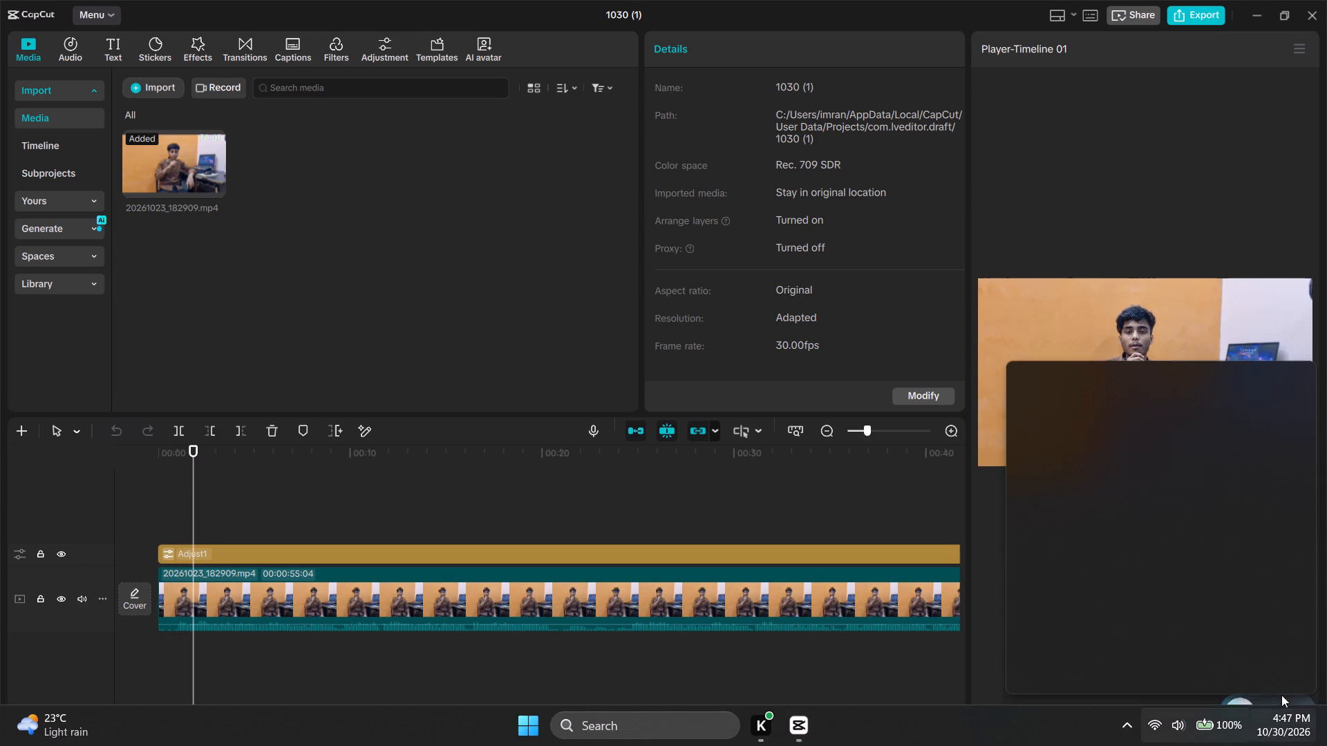
{"action": "left_click", "coordinate": [1281, 615]}
{"action": "left_click", "coordinate": [1090, 438]}
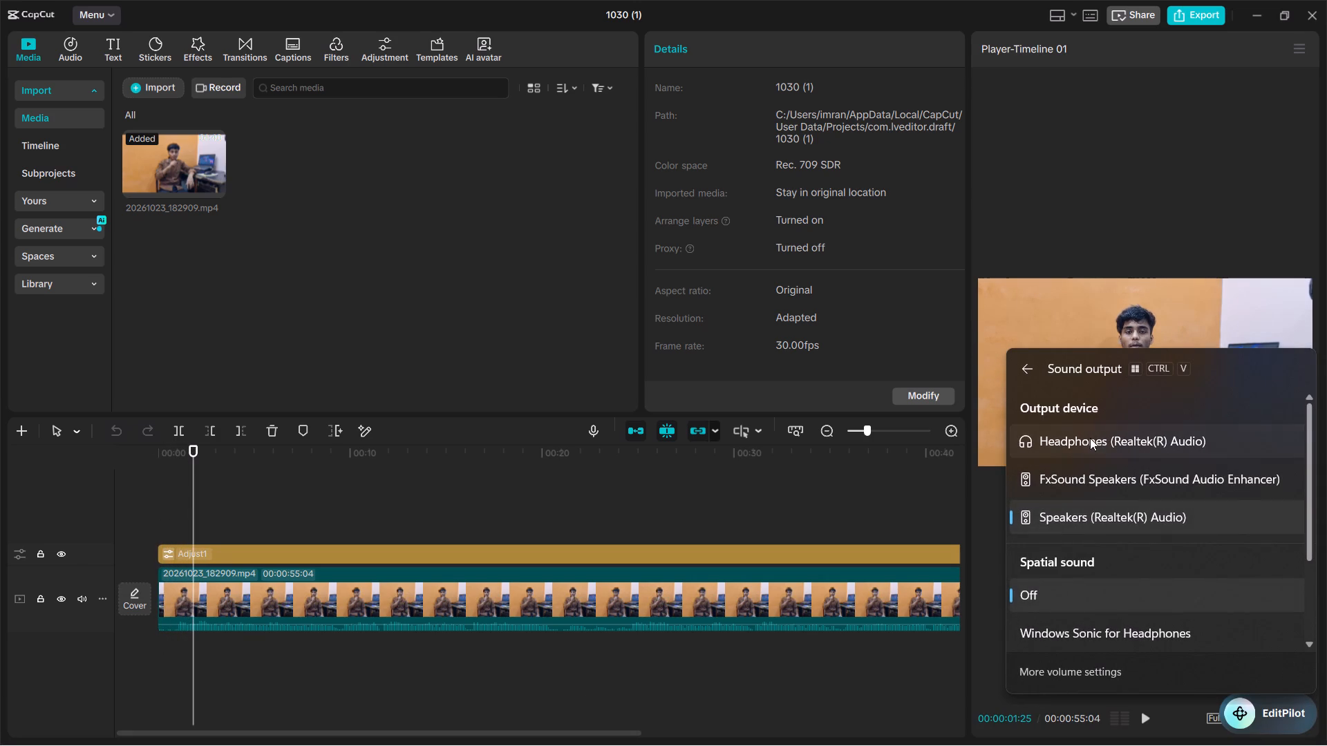
Play the 1030 (1) video from the start to about 19 seconds, and replay its opening seconds.
{"action": "left_click_drag", "start_coordinate": [198, 495], "coordinate": [102, 513]}
{"action": "key", "text": "space"}
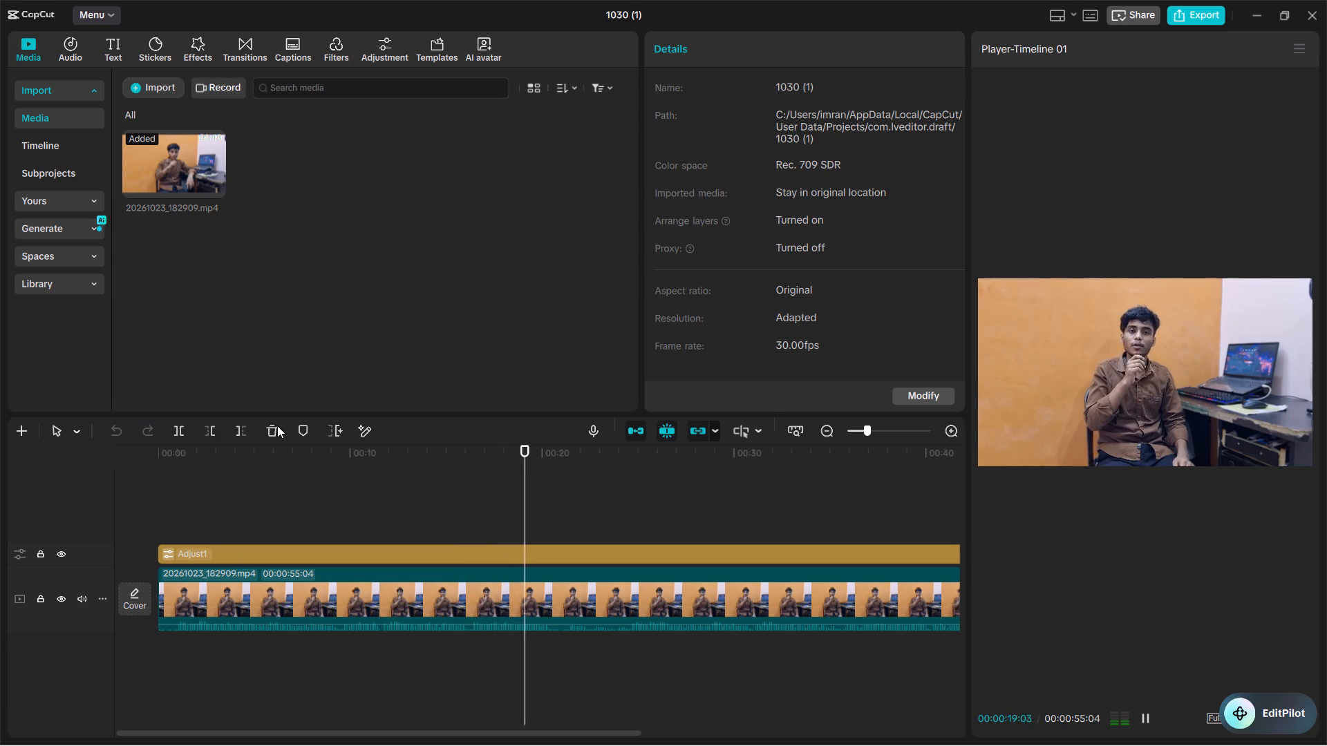
{"action": "key", "text": "space"}
{"action": "left_click_drag", "start_coordinate": [547, 488], "coordinate": [0, 543]}
{"action": "key", "text": "space"}
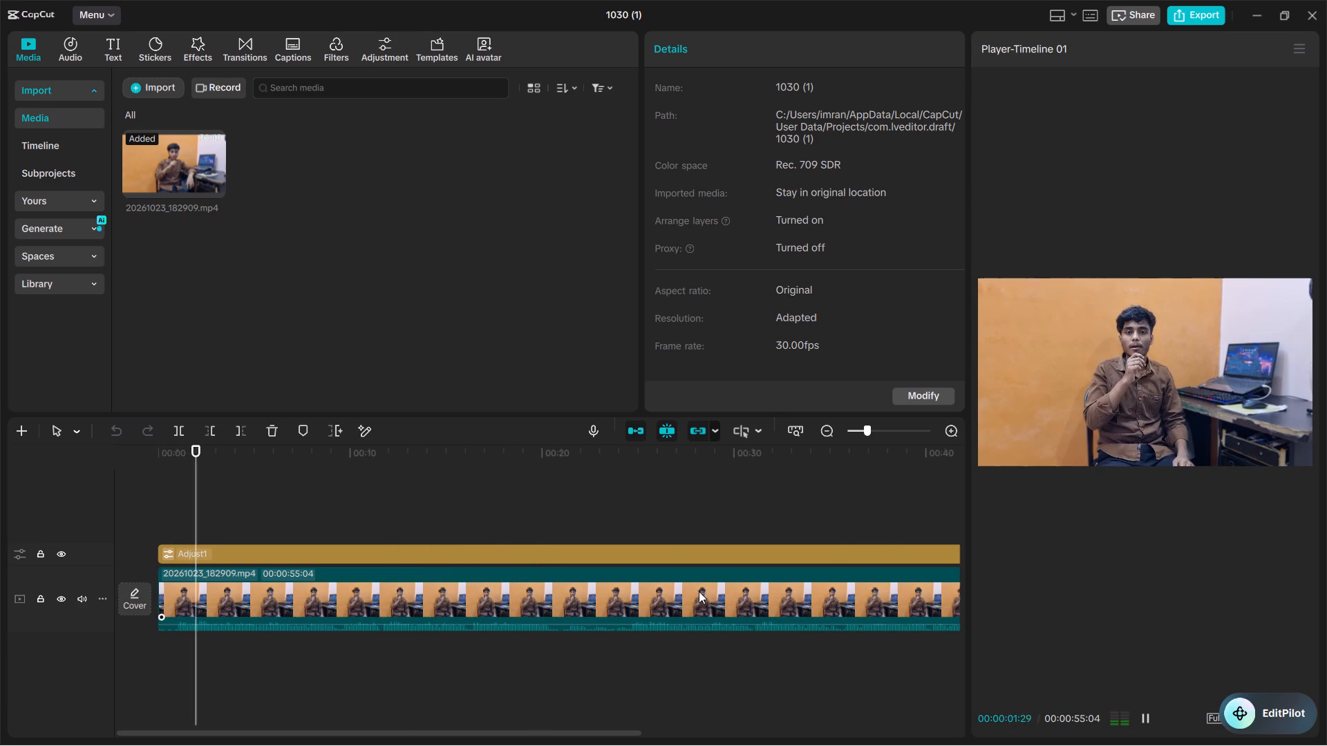
{"action": "key", "text": "space"}
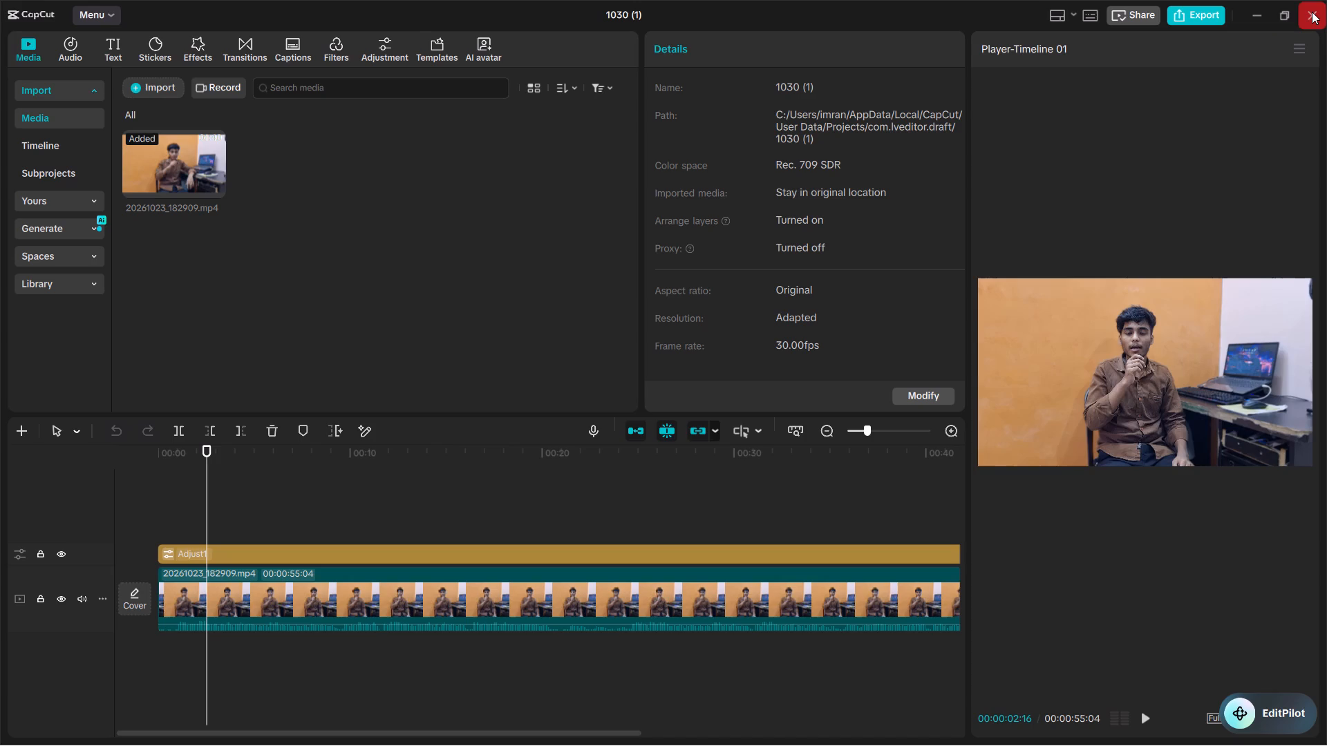
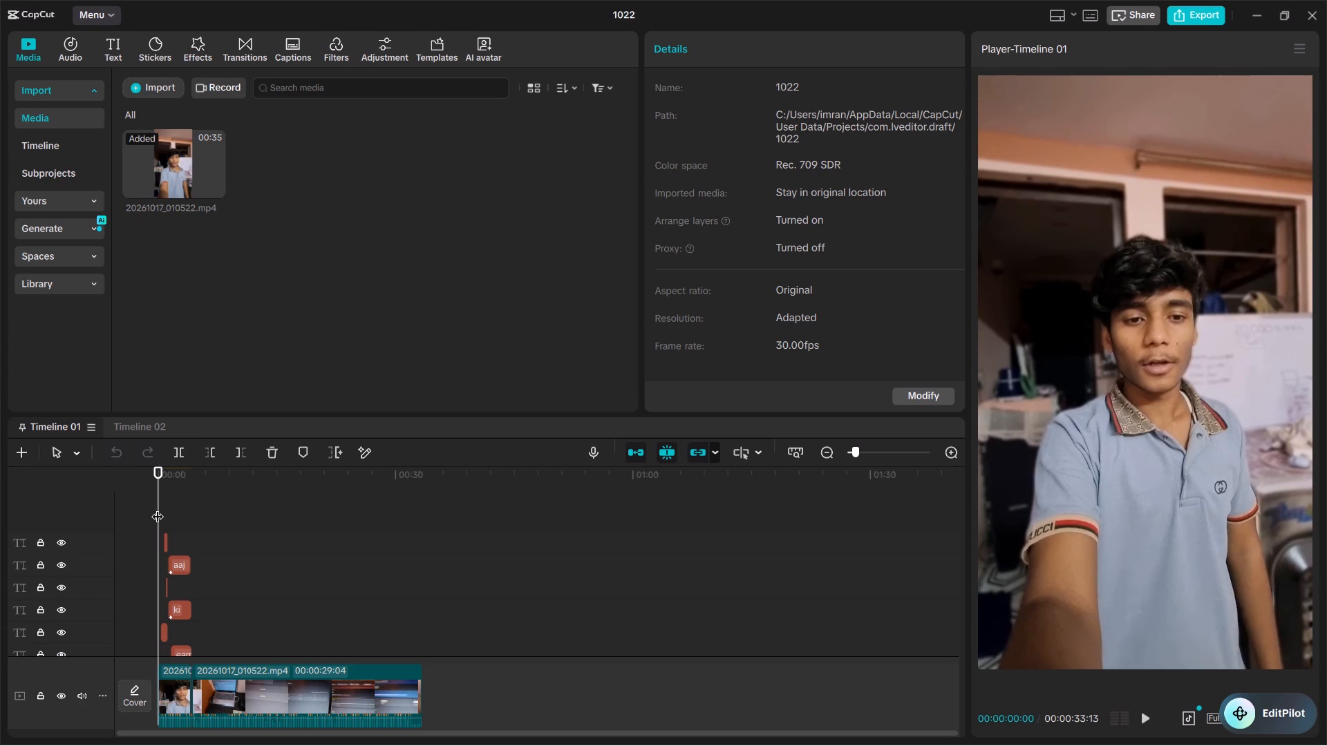
Play the 1022 video from the start, pausing repeatedly through the opening captions, and continue past 11 seconds.
{"action": "left_click_drag", "start_coordinate": [158, 508], "coordinate": [133, 508]}
{"action": "left_click", "coordinate": [133, 508]}
{"action": "key", "text": "space"}
{"action": "key", "text": "space"}
{"action": "key", "text": "space"}
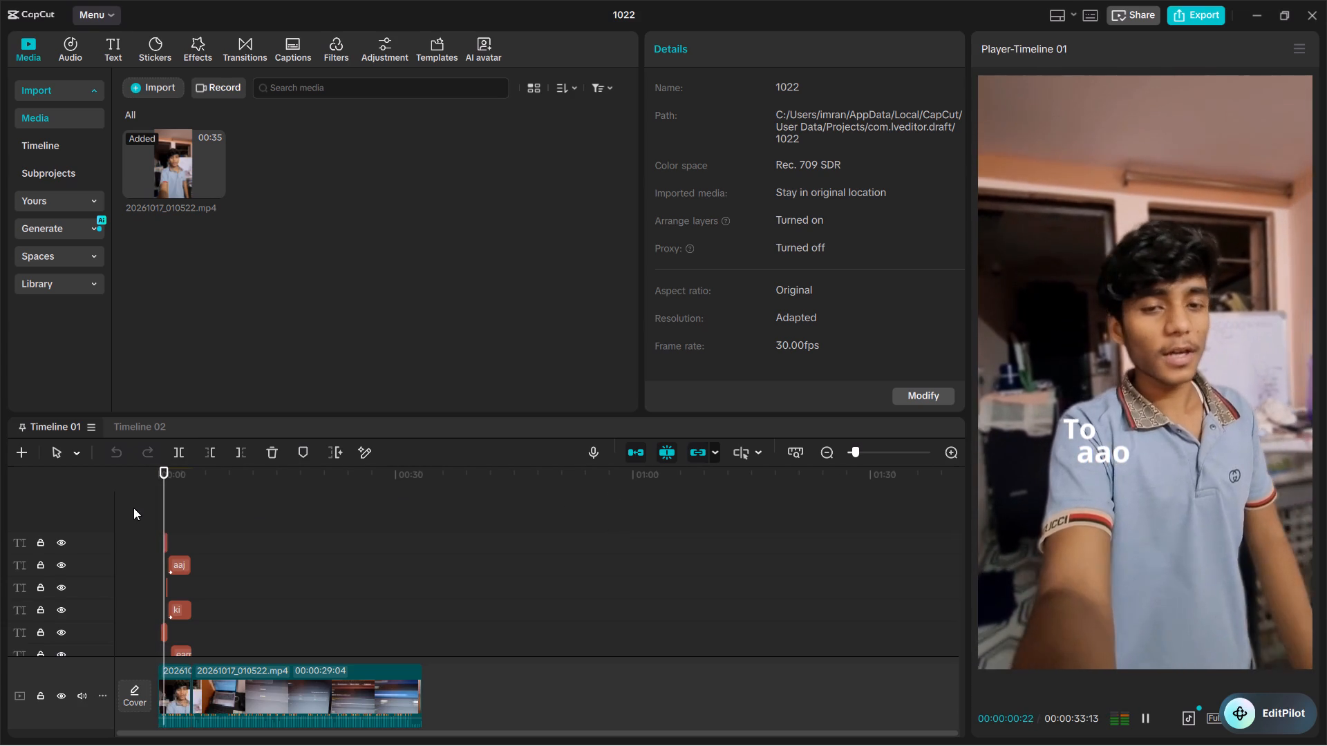
{"action": "key", "text": "space"}
{"action": "key", "text": "space"}
{"action": "key", "text": "space"}
{"action": "key", "text": "space"}
{"action": "key", "text": "space"}
{"action": "key", "text": "space"}
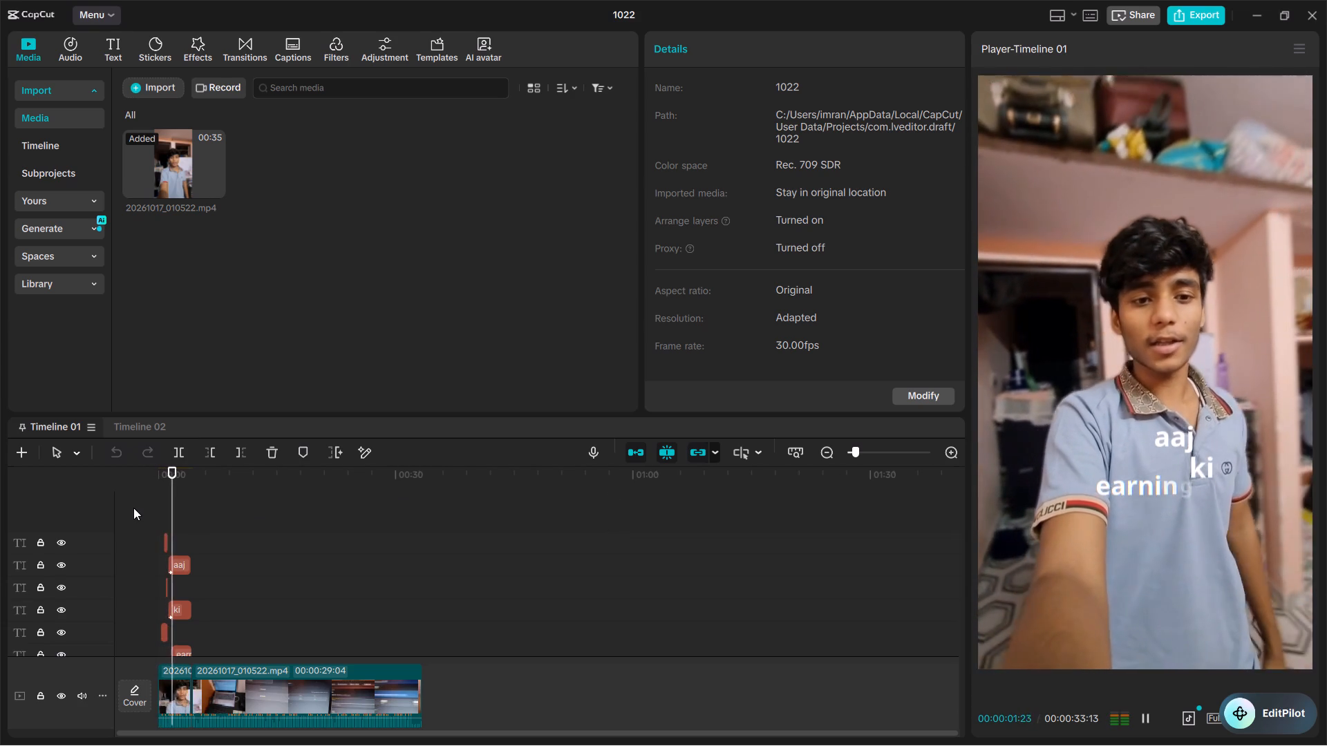
{"action": "key", "text": "space"}
{"action": "key", "text": "space"}
{"action": "key", "text": "space"}
{"action": "key", "text": "space"}
{"action": "key", "text": "space"}
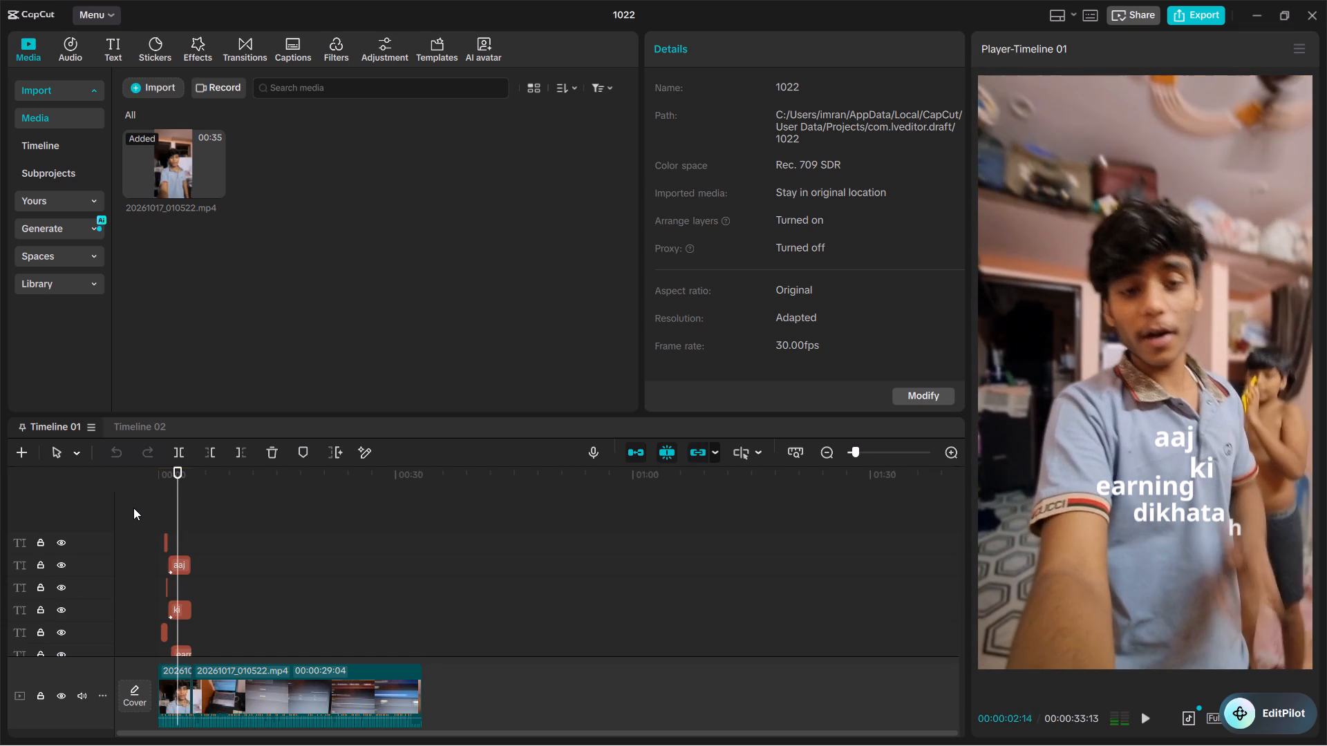
{"action": "key", "text": "space"}
{"action": "key", "text": "space"}
{"action": "key", "text": "space"}
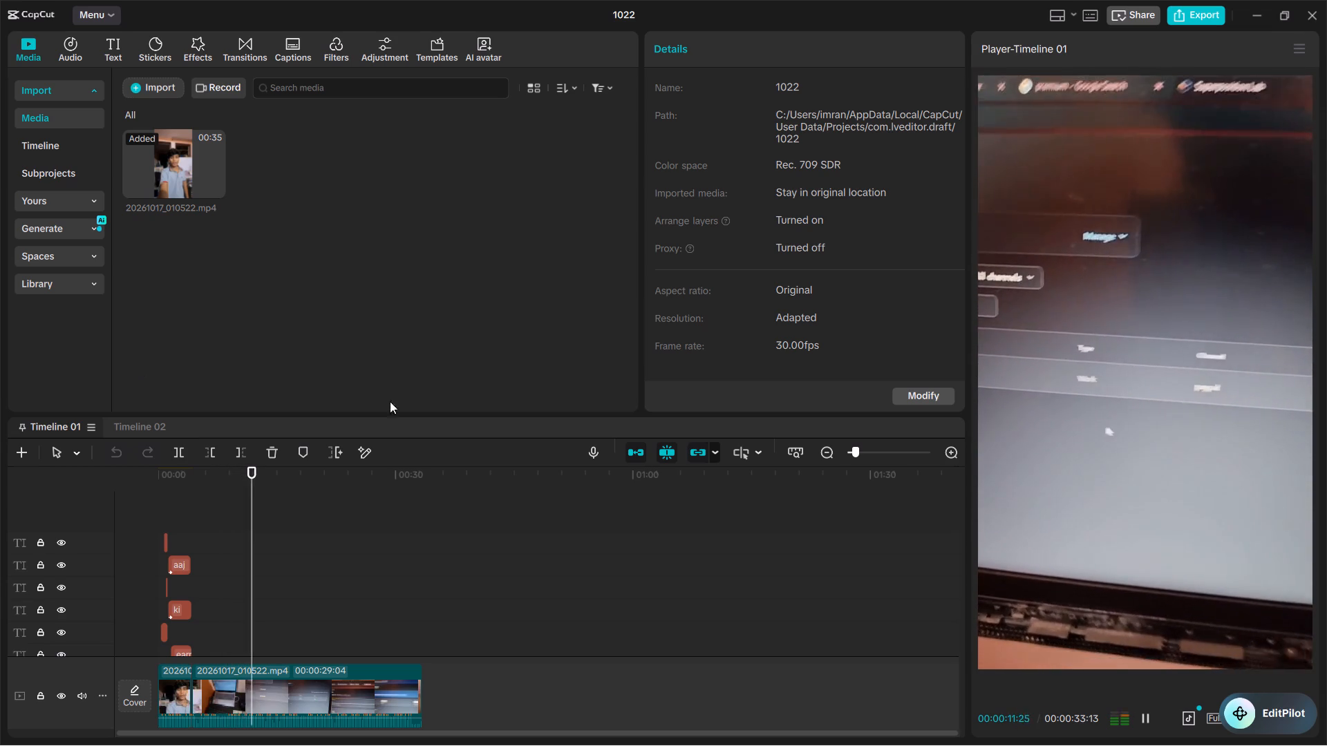
Set the preview playback to High quality and move the floating EditPilot button off the player area.
{"action": "left_click", "coordinate": [1203, 718]}
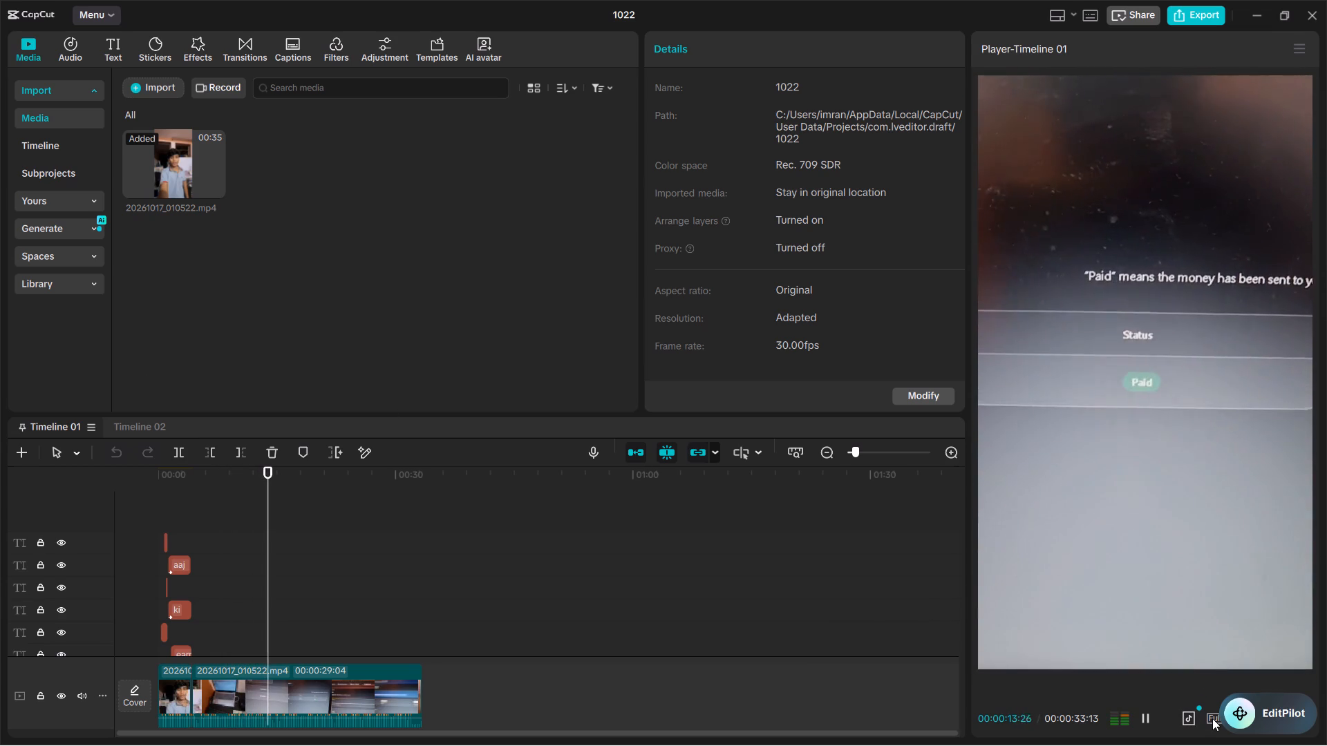
{"action": "left_click", "coordinate": [1212, 718]}
{"action": "left_click", "coordinate": [1212, 718]}
{"action": "left_click_drag", "start_coordinate": [1248, 710], "coordinate": [1143, 368]}
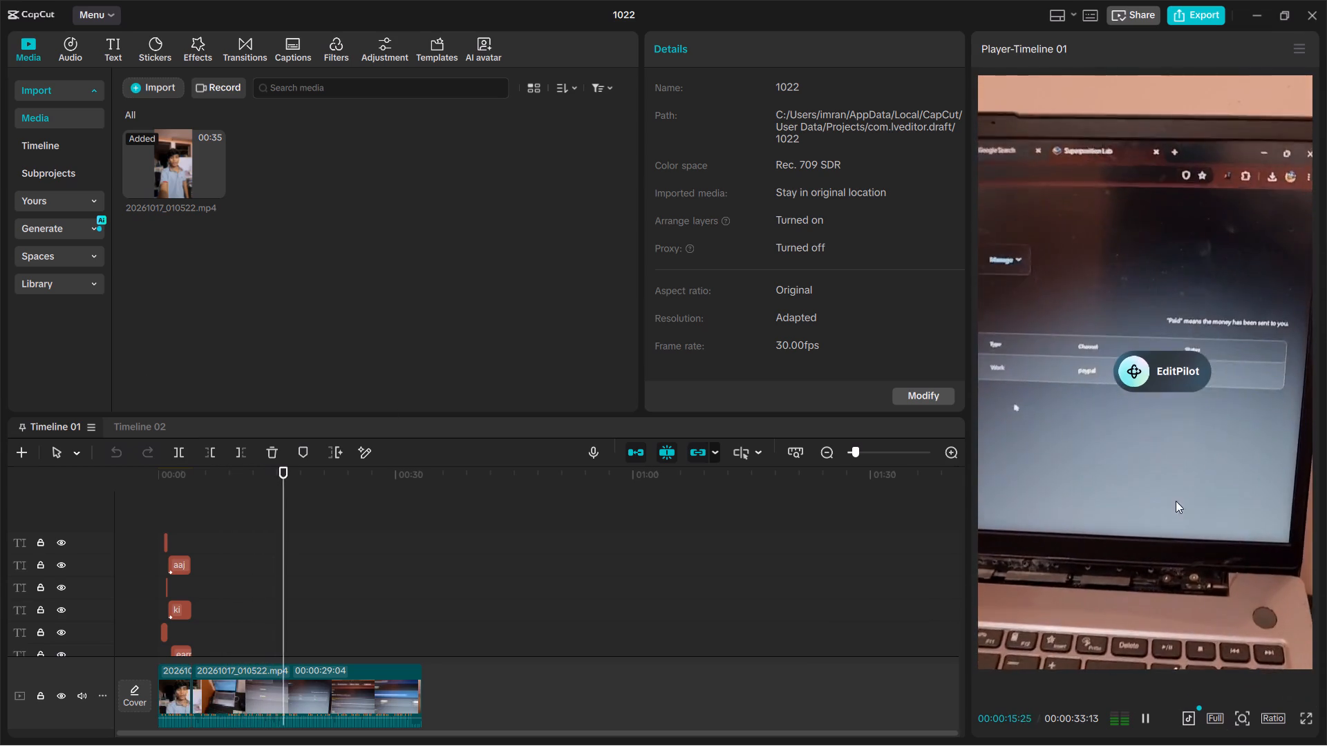
{"action": "left_click", "coordinate": [1218, 719]}
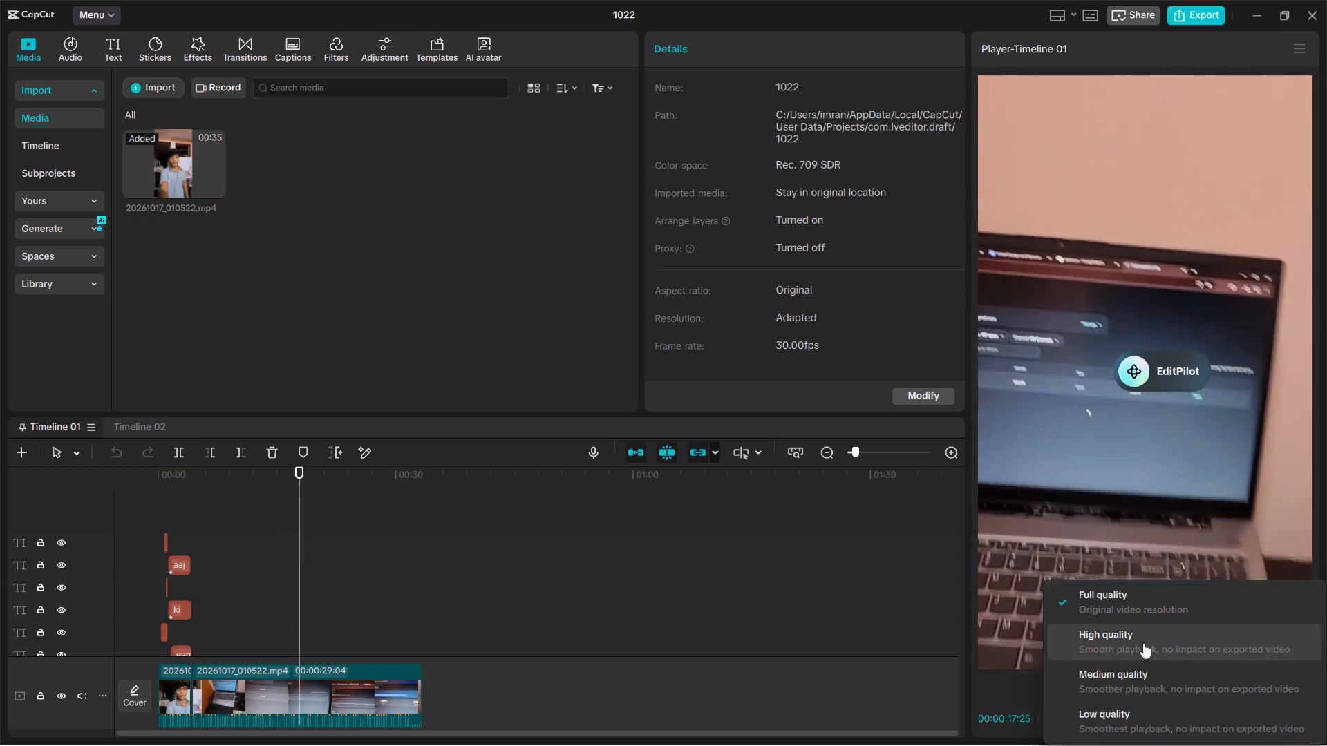
{"action": "left_click", "coordinate": [1116, 638]}
{"action": "left_click_drag", "start_coordinate": [1136, 380], "coordinate": [950, 96]}
Review the video from about 18 to 26 seconds, replaying from about 20 seconds, and stop at the close-up of the $30.00 earnings.
{"action": "key", "text": "space"}
{"action": "key", "text": "space"}
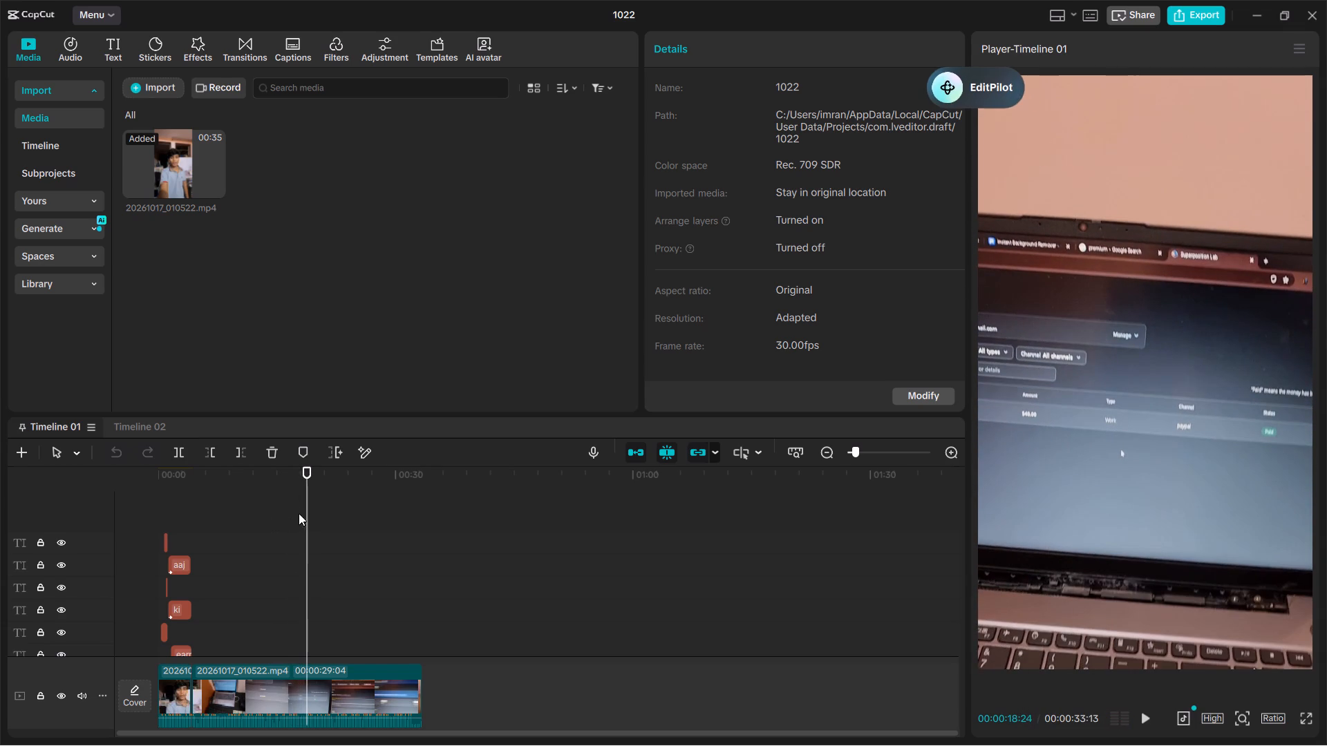
{"action": "left_click", "coordinate": [305, 513]}
{"action": "key", "text": "space"}
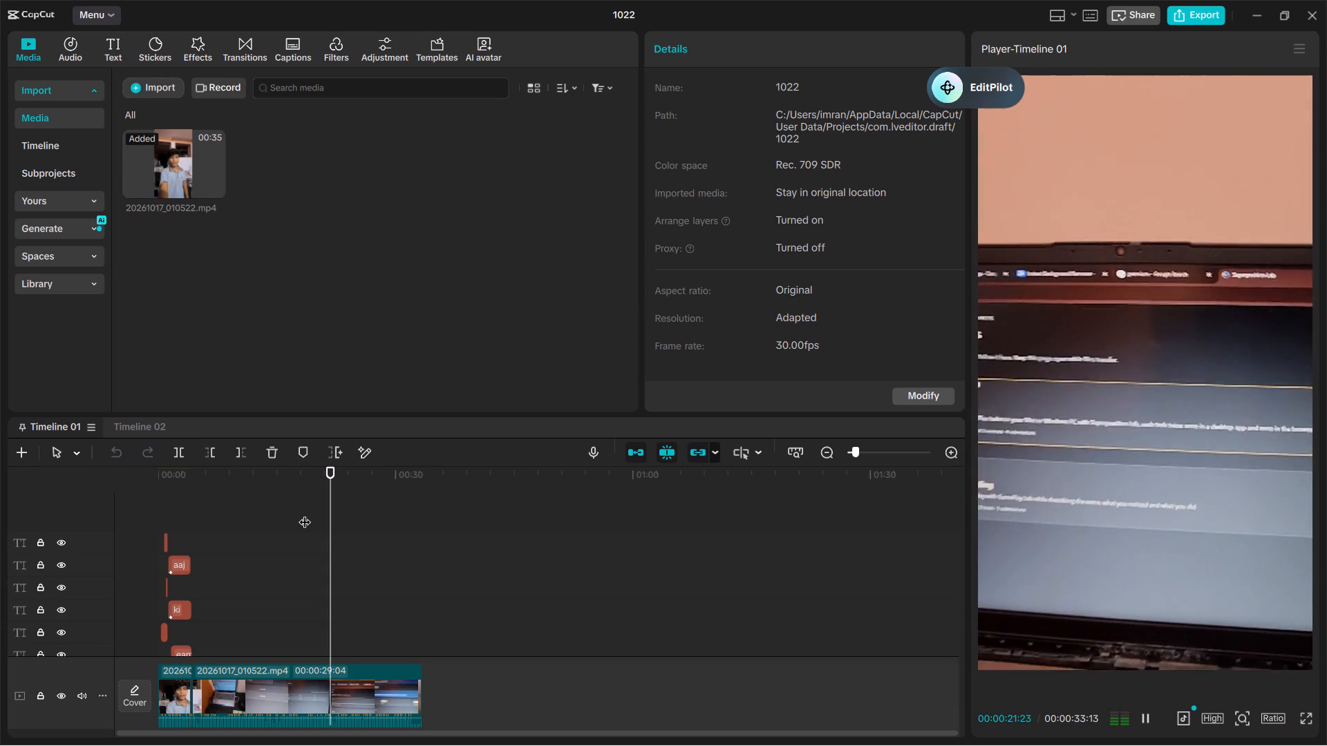
{"action": "key", "text": "space"}
{"action": "key", "text": "space"}
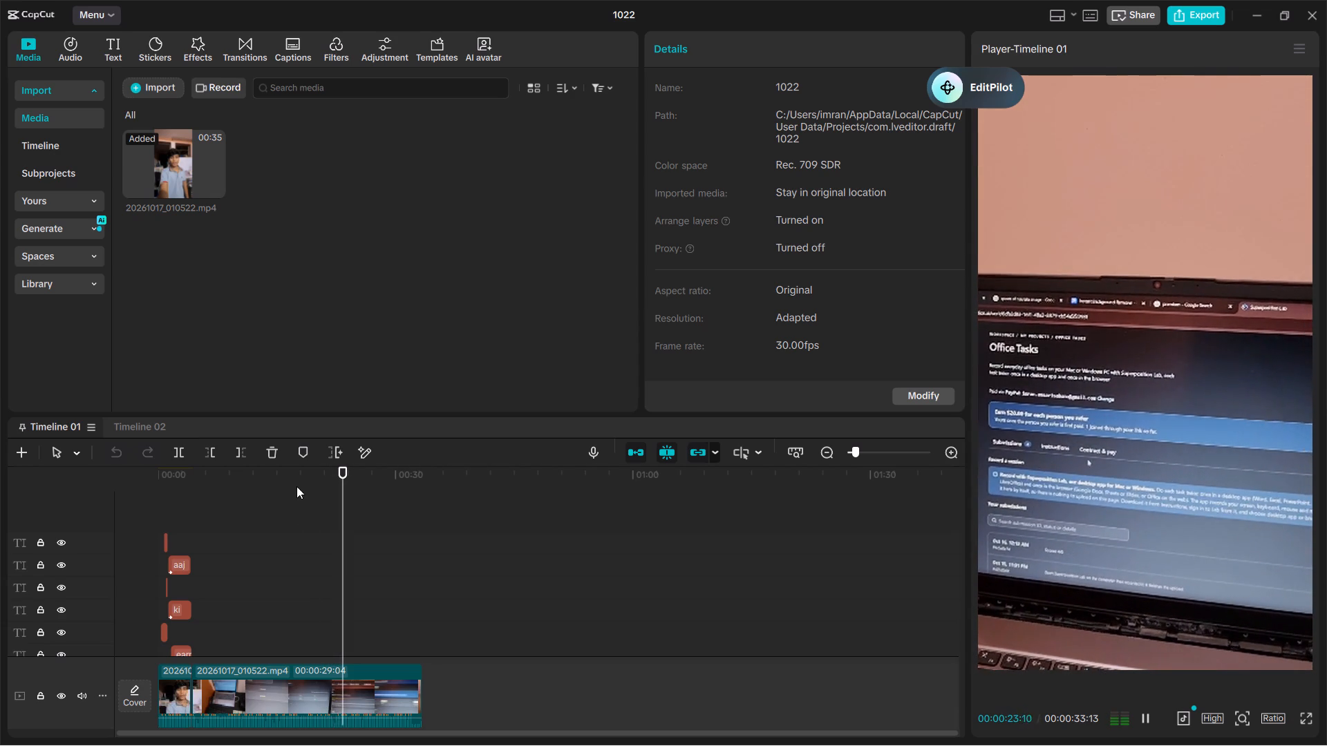
{"action": "key", "text": "space"}
{"action": "left_click_drag", "start_coordinate": [344, 495], "coordinate": [314, 507]}
{"action": "key", "text": "space"}
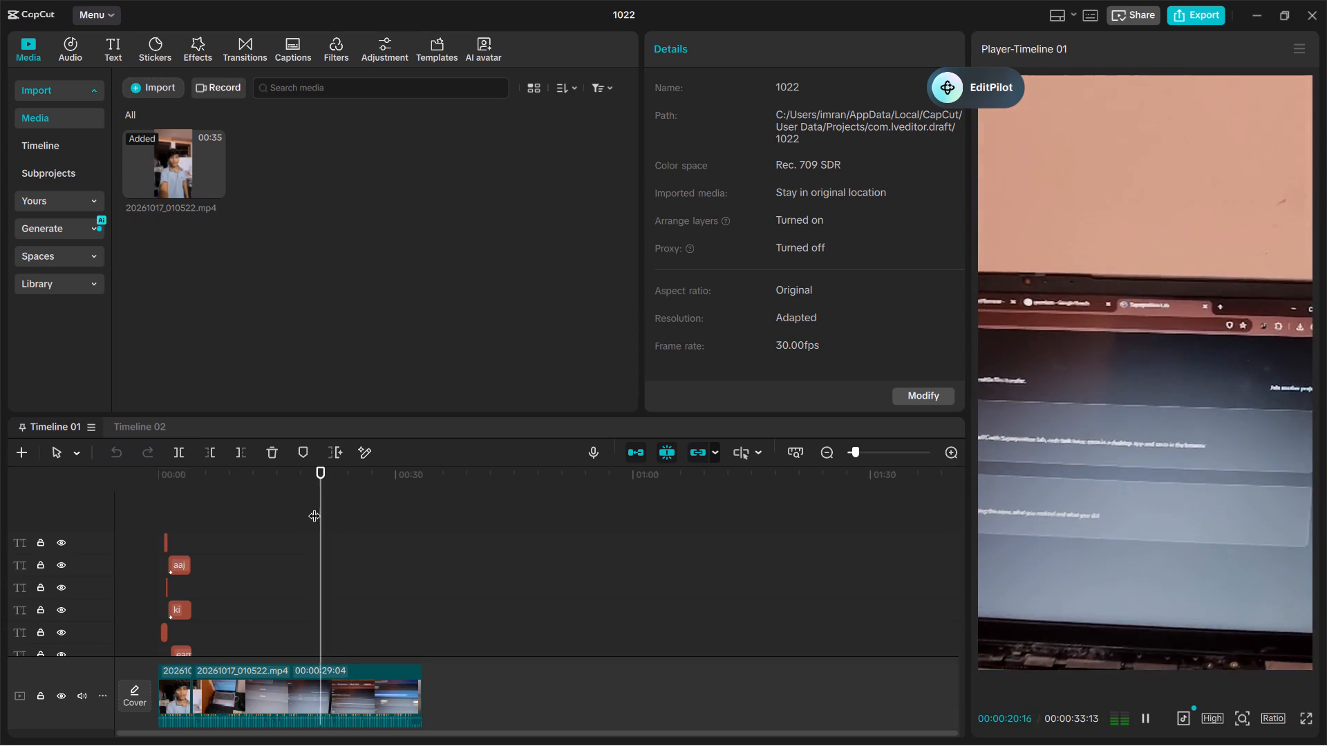
{"action": "key", "text": "space"}
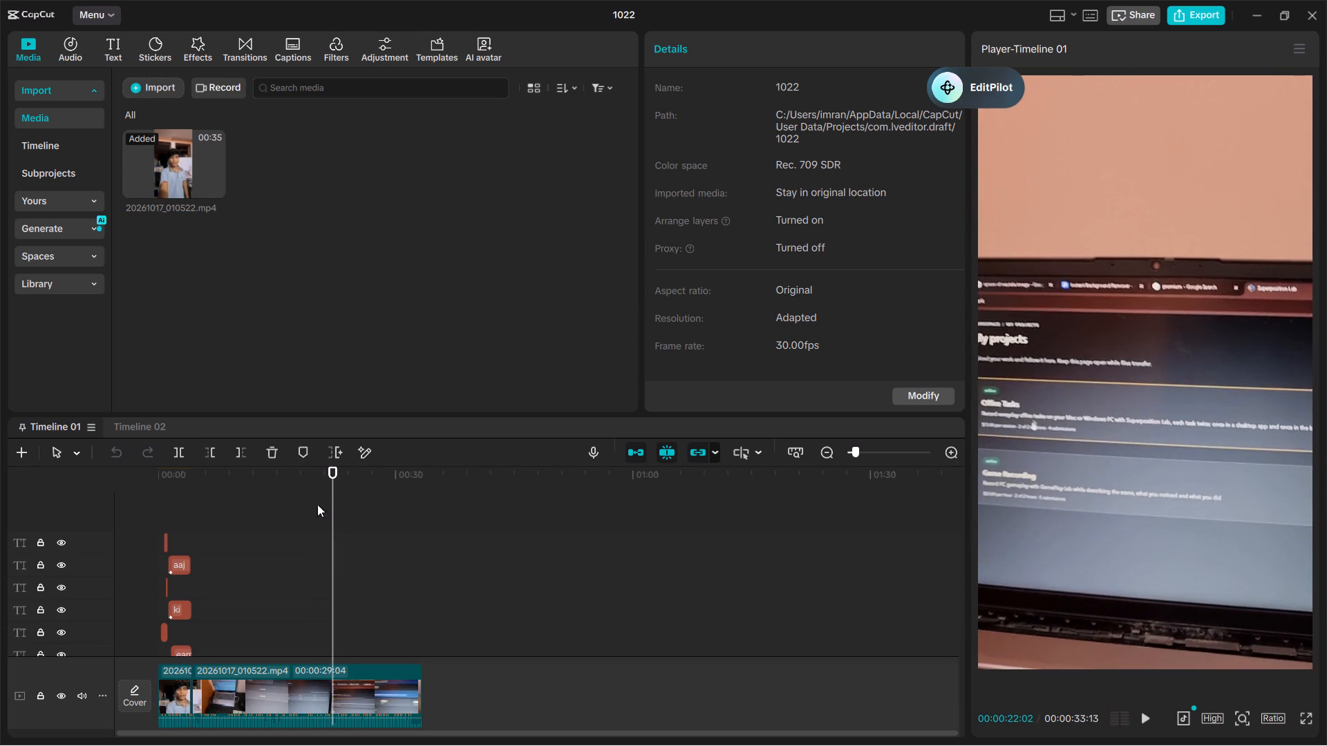
{"action": "key", "text": "space"}
{"action": "key", "text": "space"}
{"action": "key", "text": "space"}
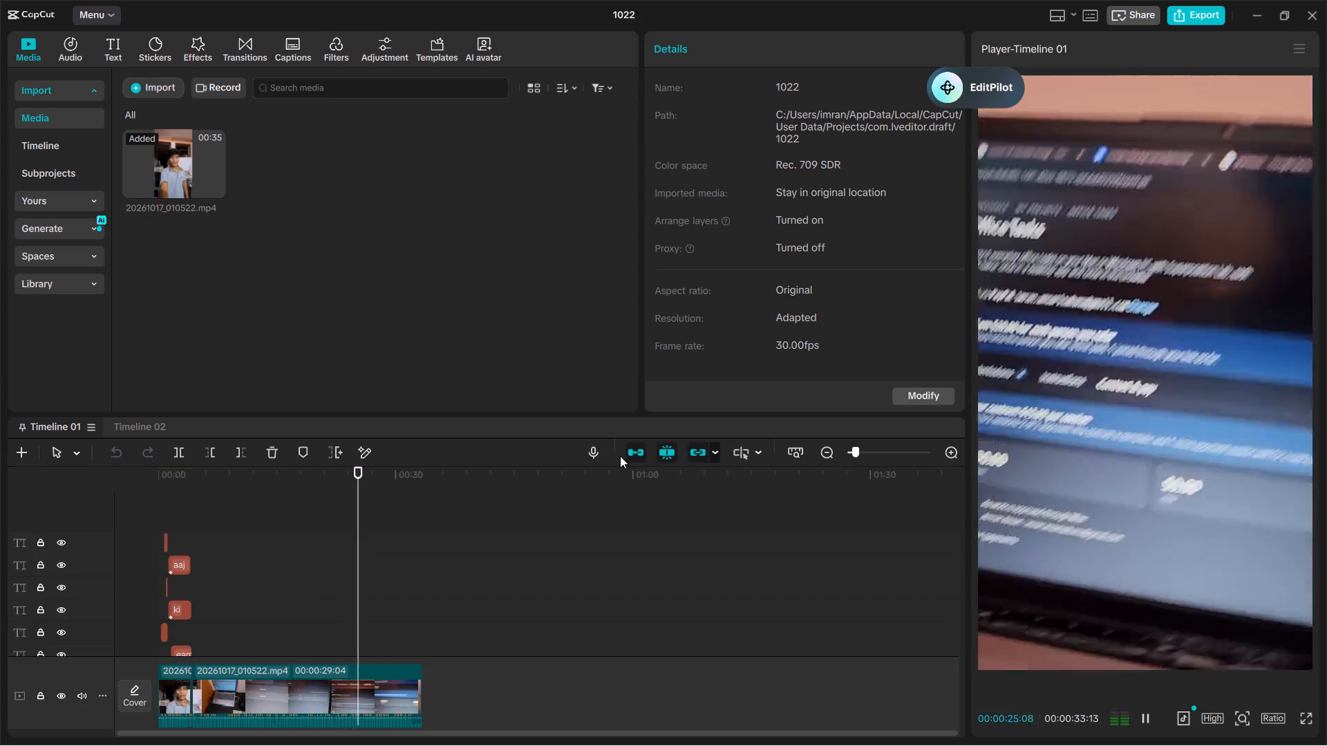
{"action": "key", "text": "space"}
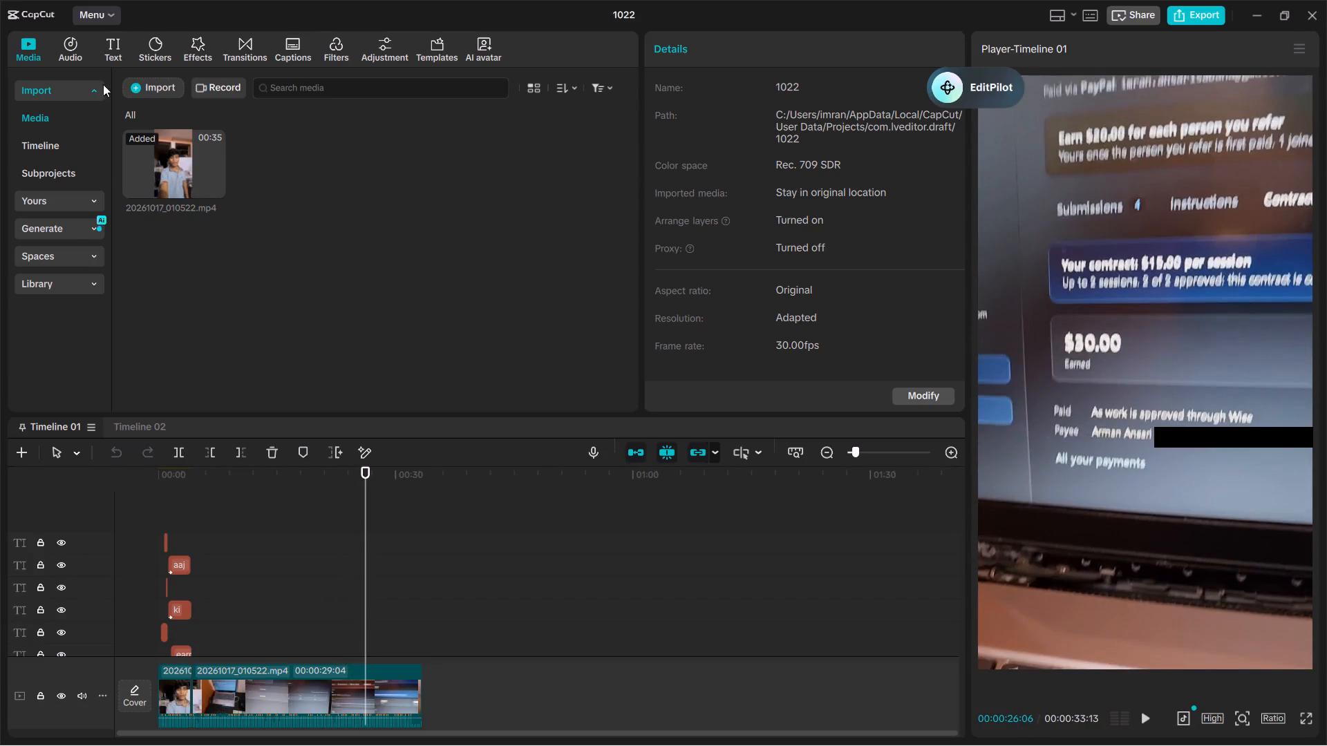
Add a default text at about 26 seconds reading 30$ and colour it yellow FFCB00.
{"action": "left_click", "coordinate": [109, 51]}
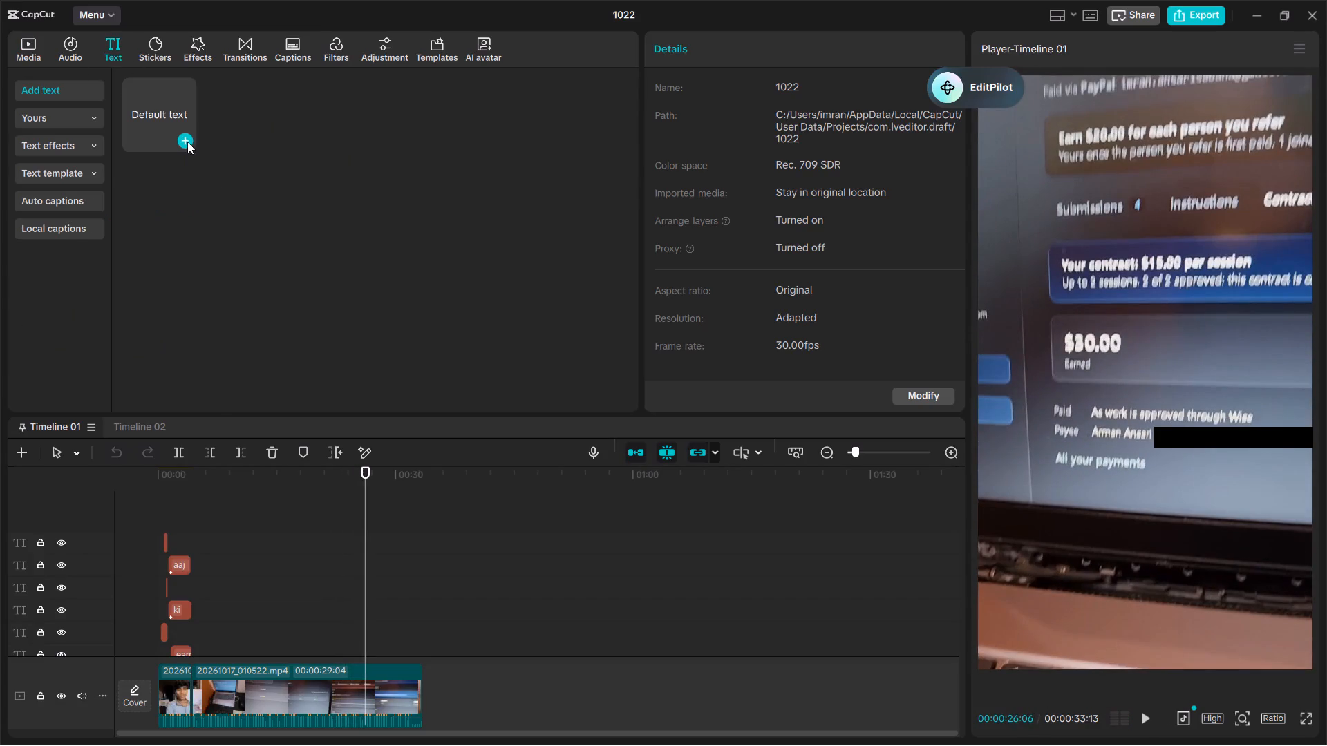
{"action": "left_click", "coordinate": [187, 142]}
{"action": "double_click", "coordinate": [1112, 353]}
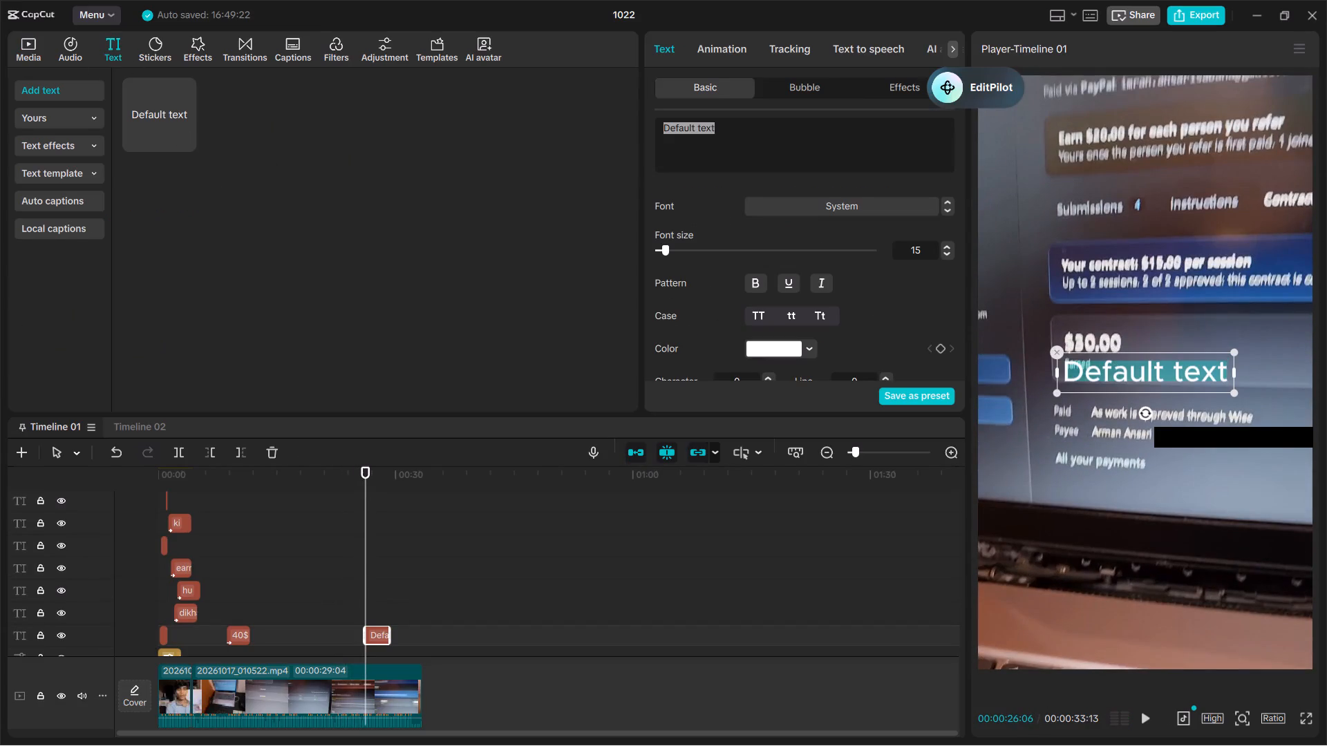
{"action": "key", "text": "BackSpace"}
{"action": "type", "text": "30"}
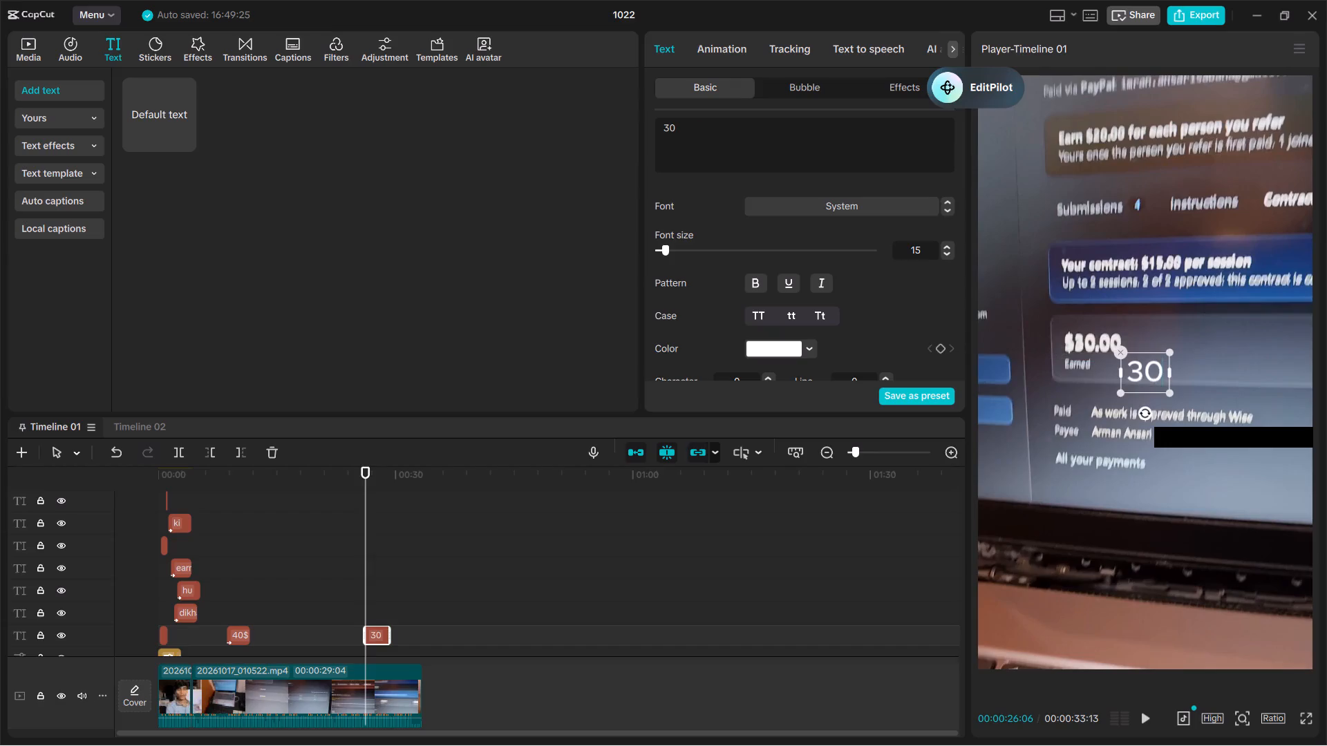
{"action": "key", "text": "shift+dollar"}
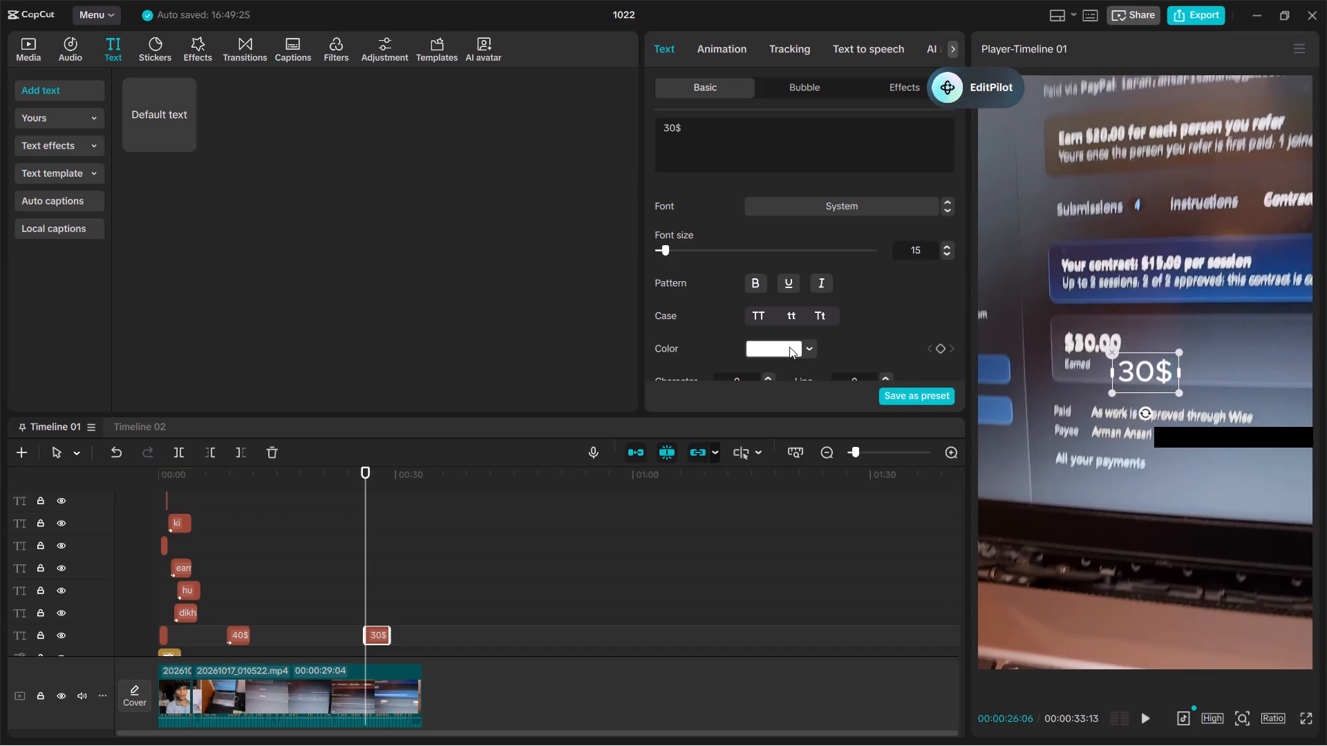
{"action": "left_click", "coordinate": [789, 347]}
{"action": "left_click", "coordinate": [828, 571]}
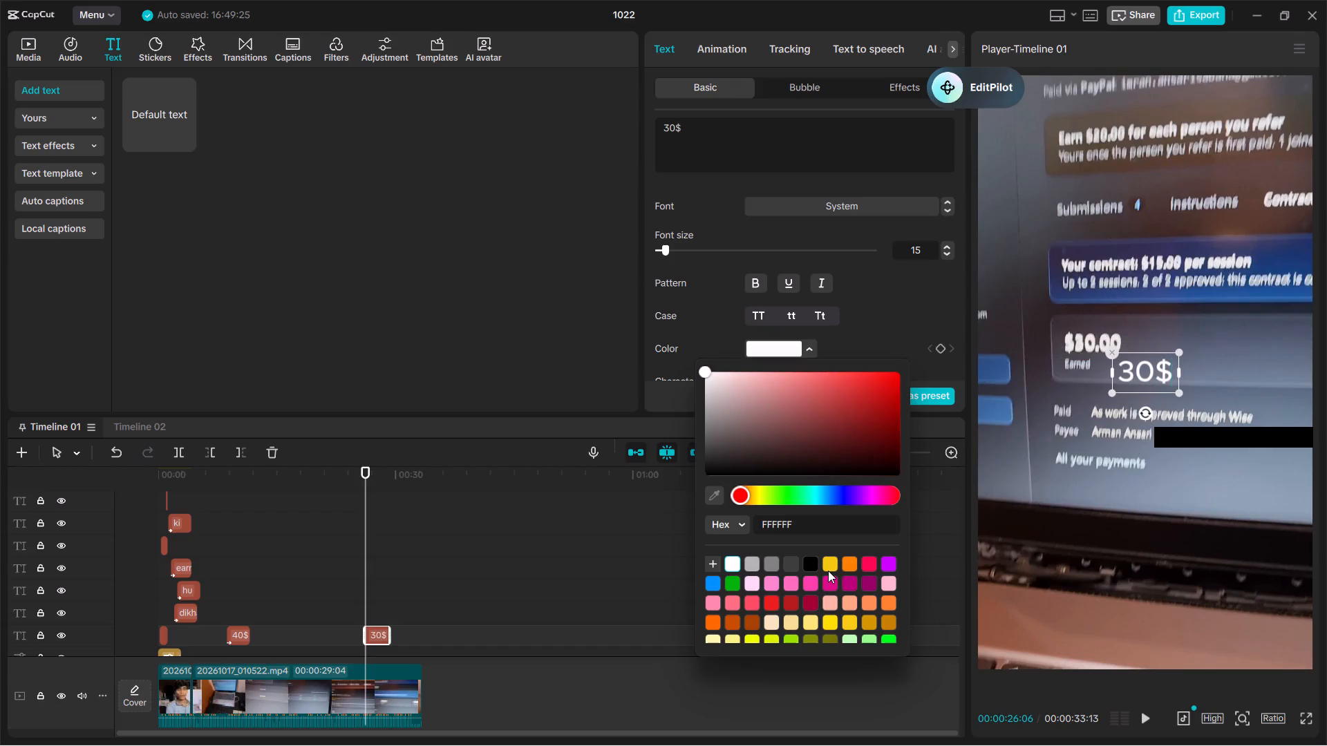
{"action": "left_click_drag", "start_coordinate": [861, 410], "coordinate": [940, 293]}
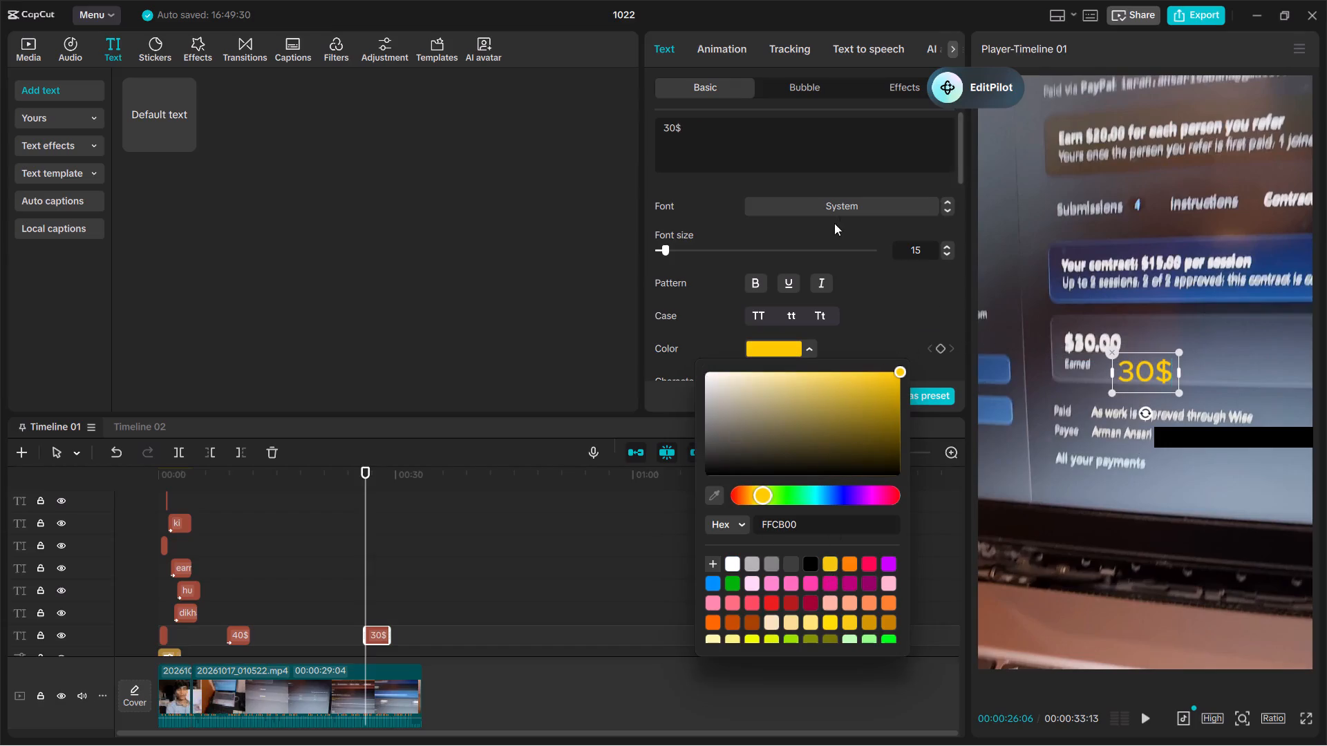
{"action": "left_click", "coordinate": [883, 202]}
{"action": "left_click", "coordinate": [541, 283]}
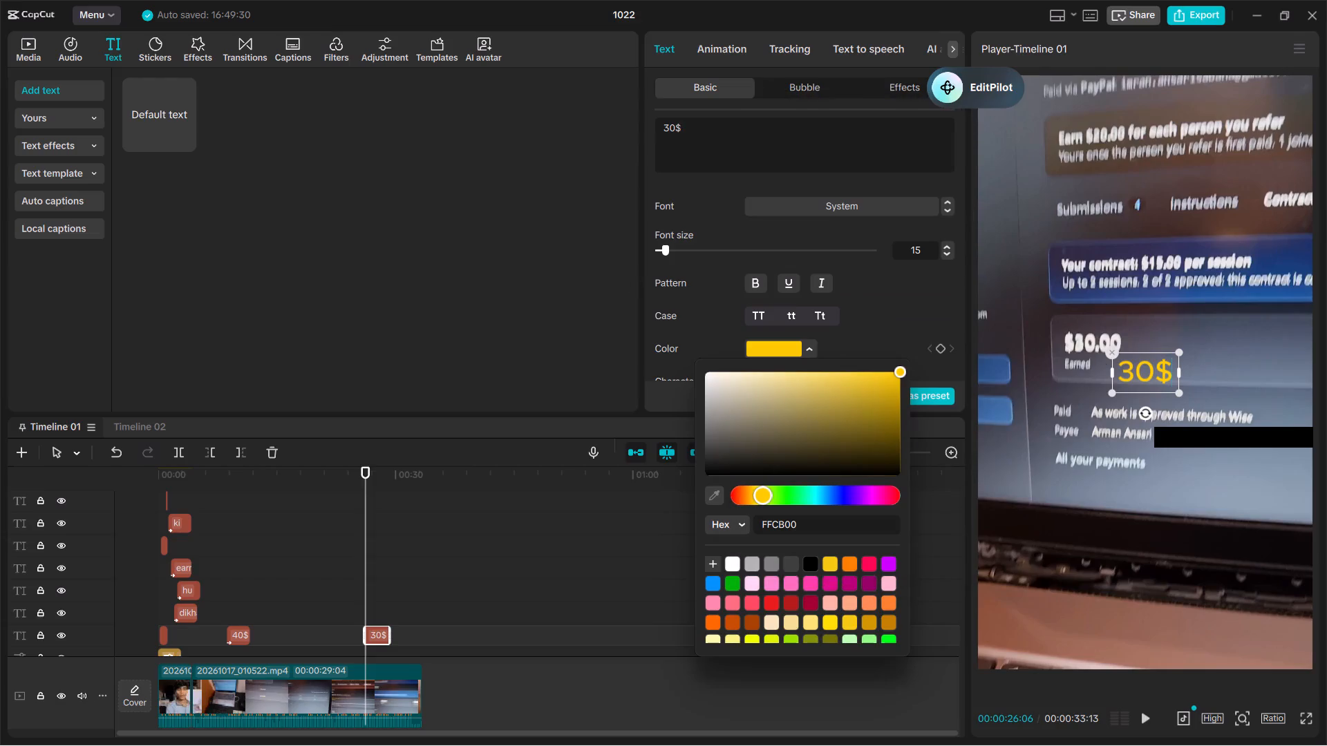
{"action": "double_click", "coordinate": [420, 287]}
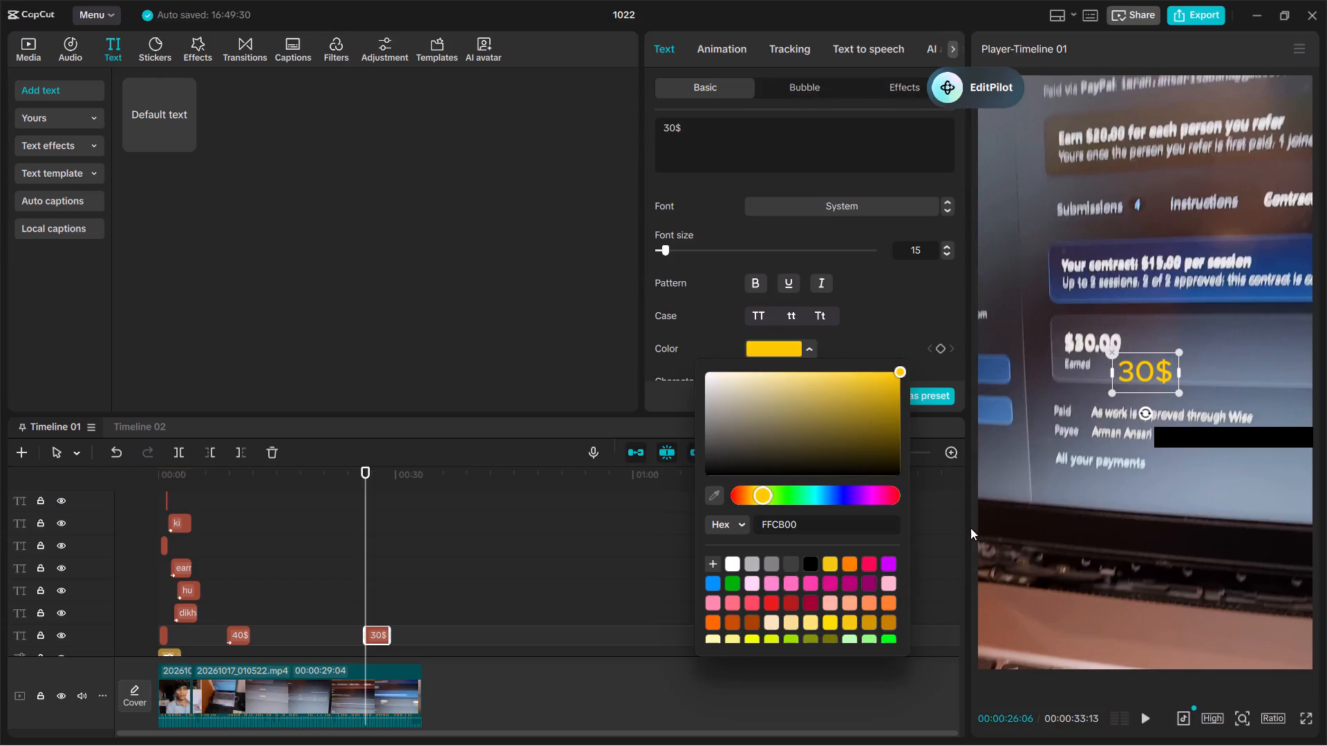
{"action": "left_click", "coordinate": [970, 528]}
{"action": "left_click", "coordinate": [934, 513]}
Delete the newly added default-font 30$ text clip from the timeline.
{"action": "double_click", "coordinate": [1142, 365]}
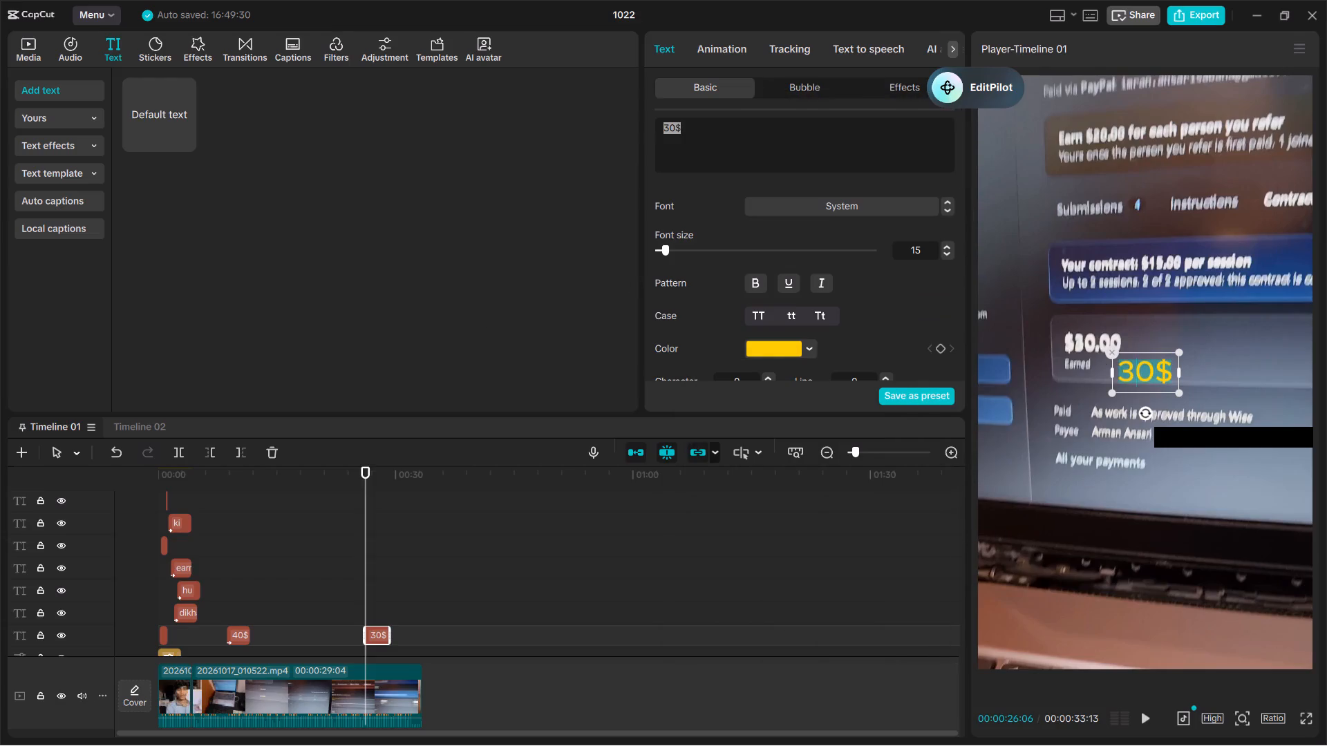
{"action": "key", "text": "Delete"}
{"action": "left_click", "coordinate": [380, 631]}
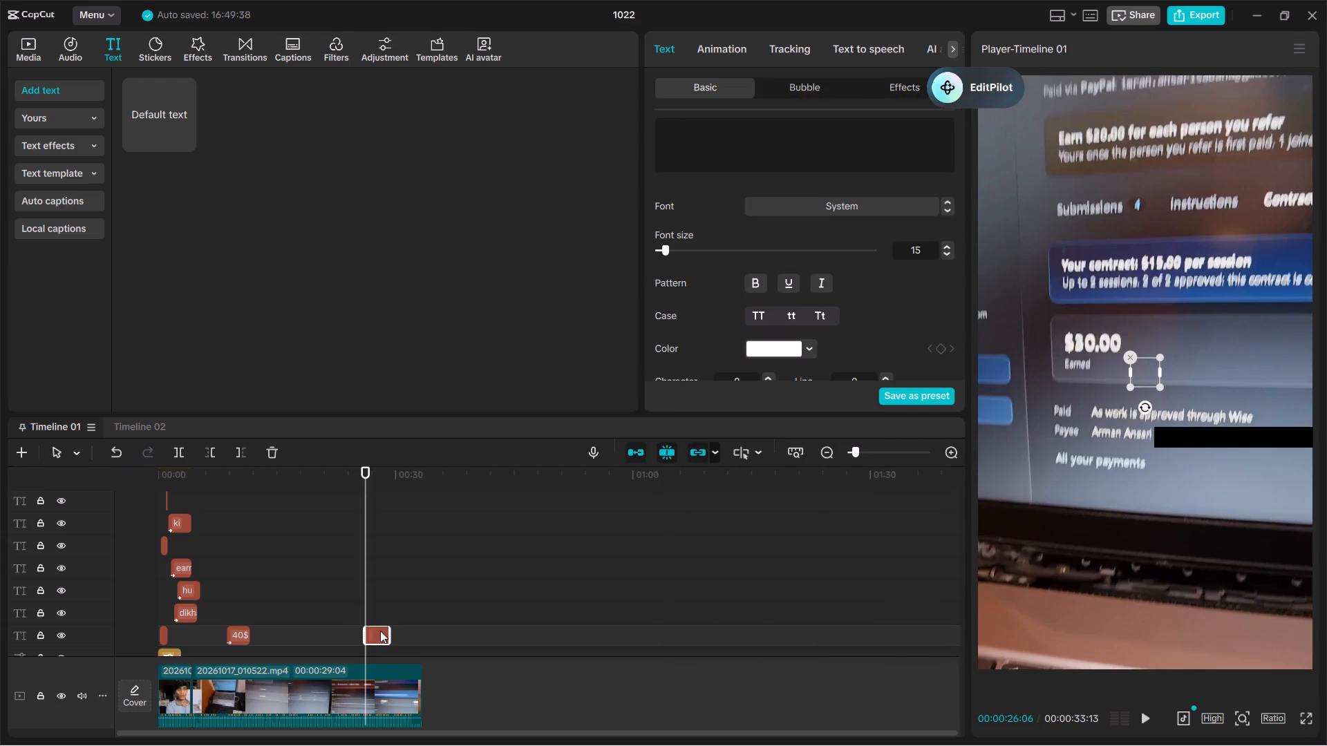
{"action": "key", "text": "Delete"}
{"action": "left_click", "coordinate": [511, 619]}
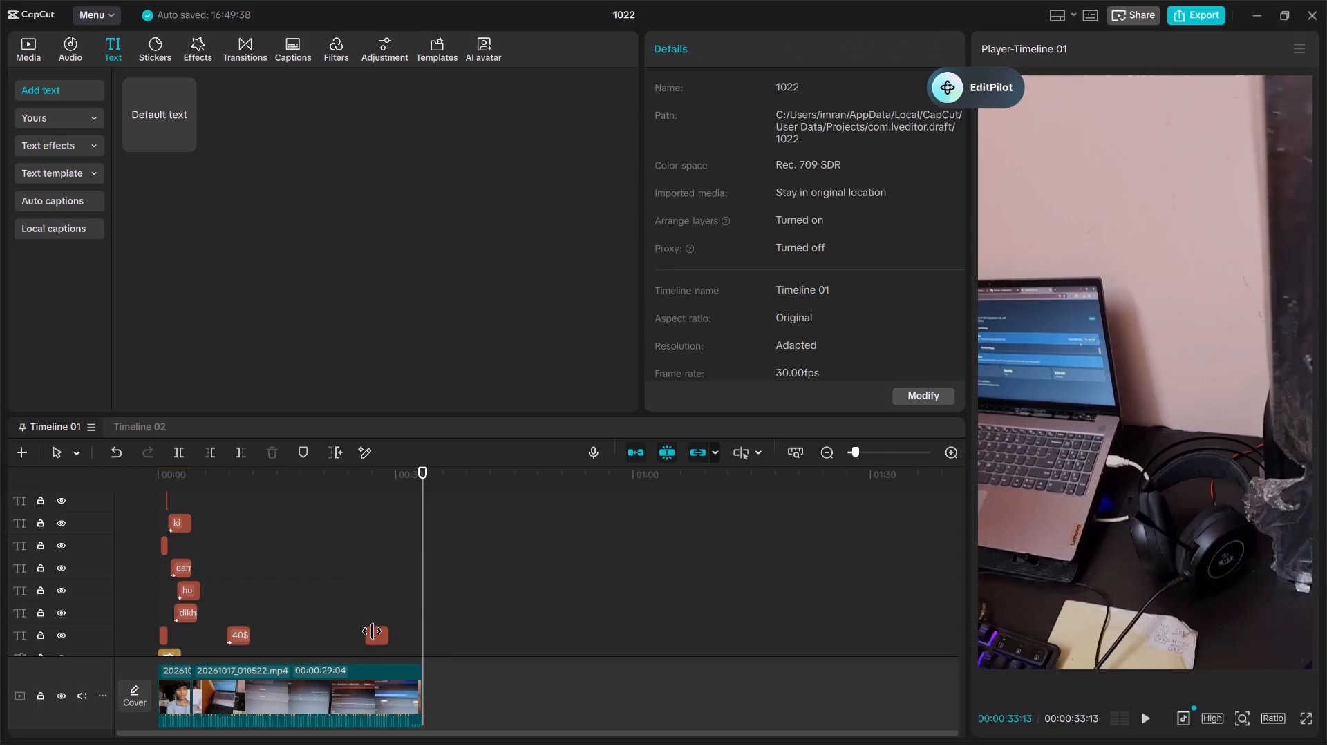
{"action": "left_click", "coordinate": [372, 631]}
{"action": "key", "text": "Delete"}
Duplicate the styled 40$ caption and place the copy on the timeline at about 25.5 seconds.
{"action": "left_click", "coordinate": [239, 634]}
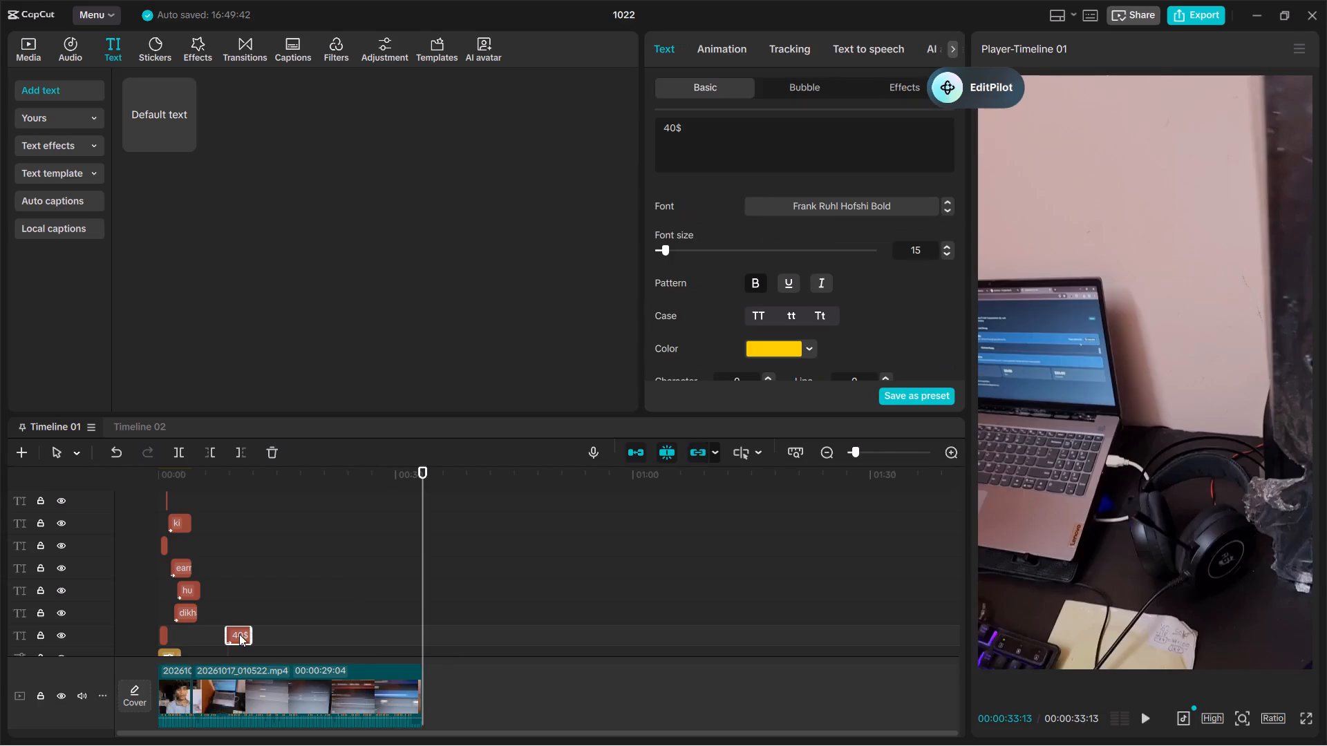
{"action": "key", "text": "ctrl+c"}
{"action": "key", "text": "ctrl+v"}
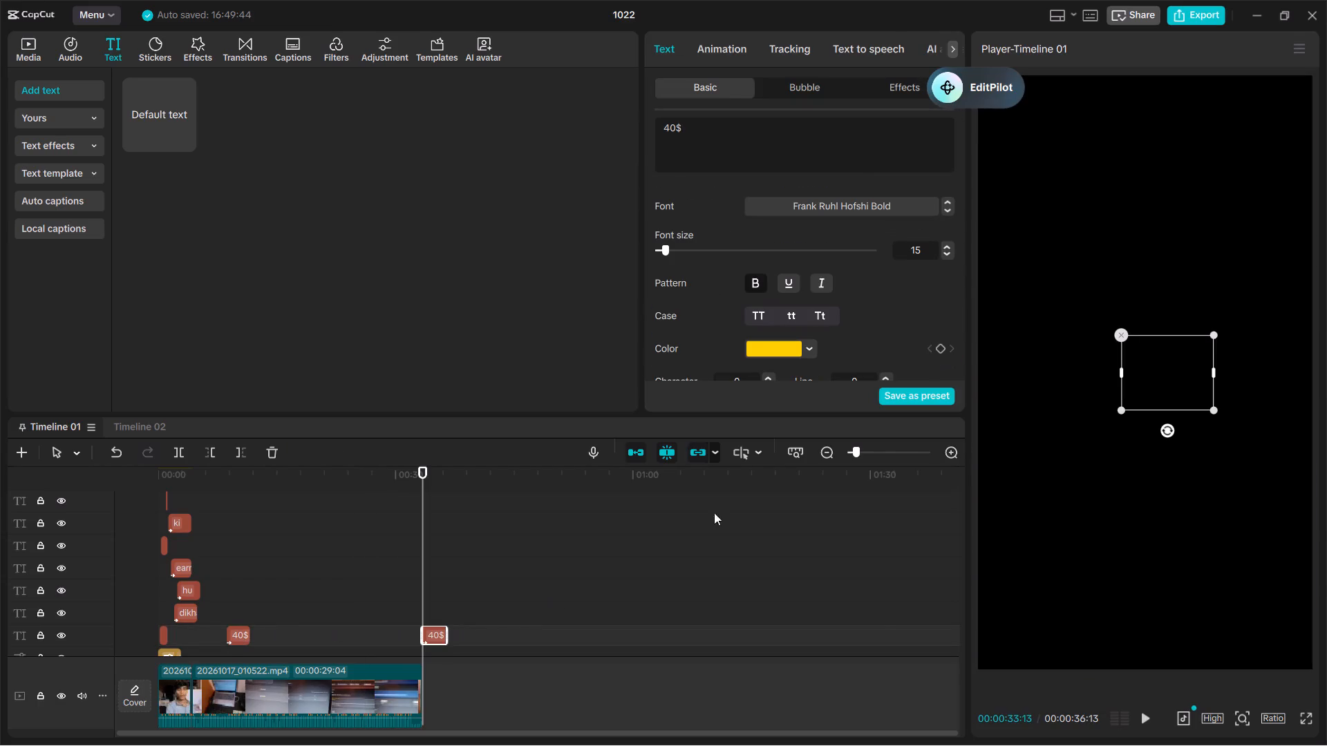
{"action": "left_click_drag", "start_coordinate": [420, 546], "coordinate": [360, 558]}
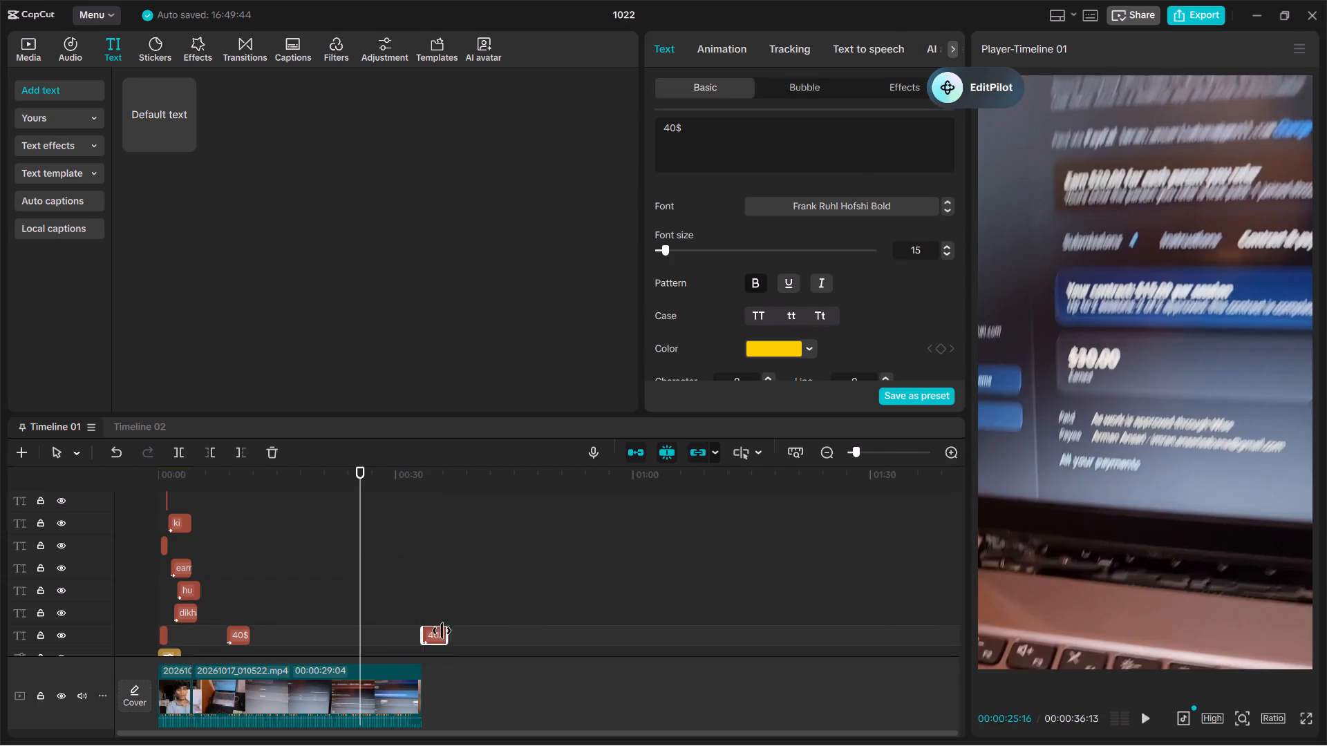
{"action": "left_click_drag", "start_coordinate": [433, 633], "coordinate": [375, 646]}
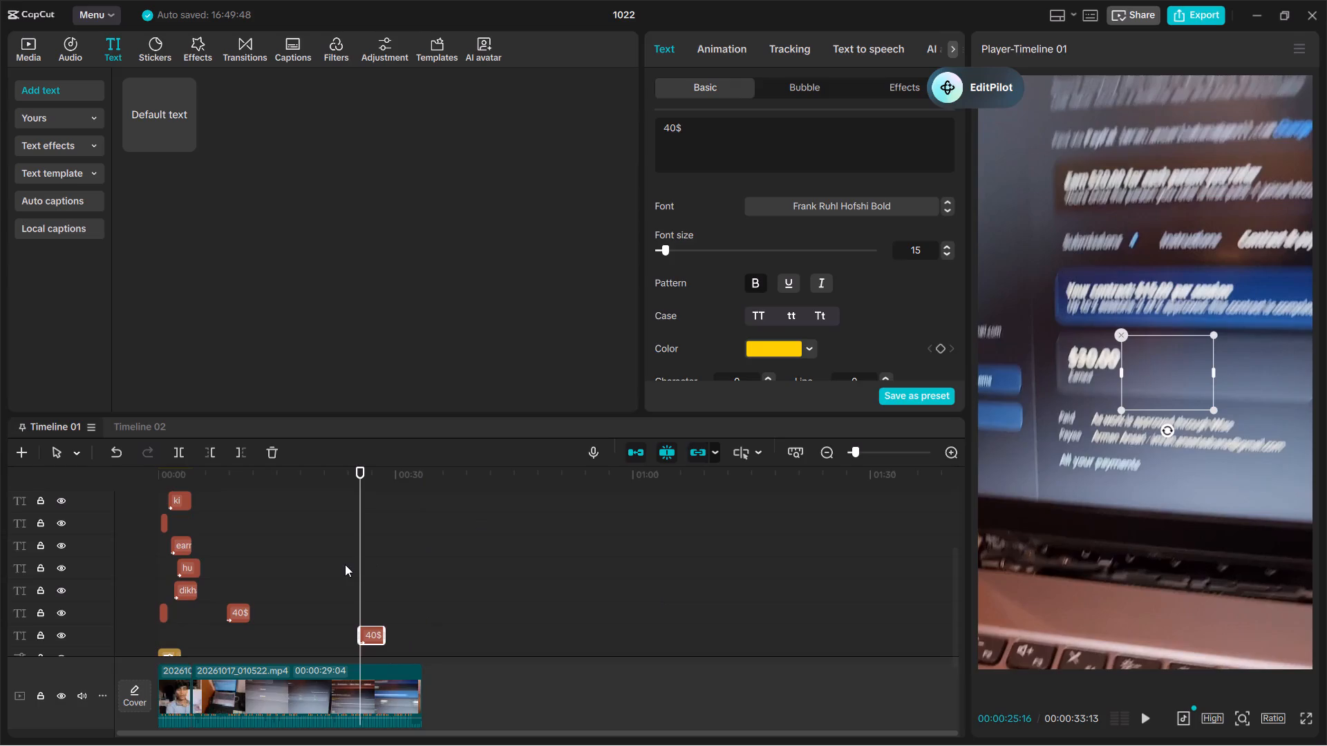
Change the copied caption's text to 30$.
{"action": "left_click_drag", "start_coordinate": [359, 562], "coordinate": [371, 559]}
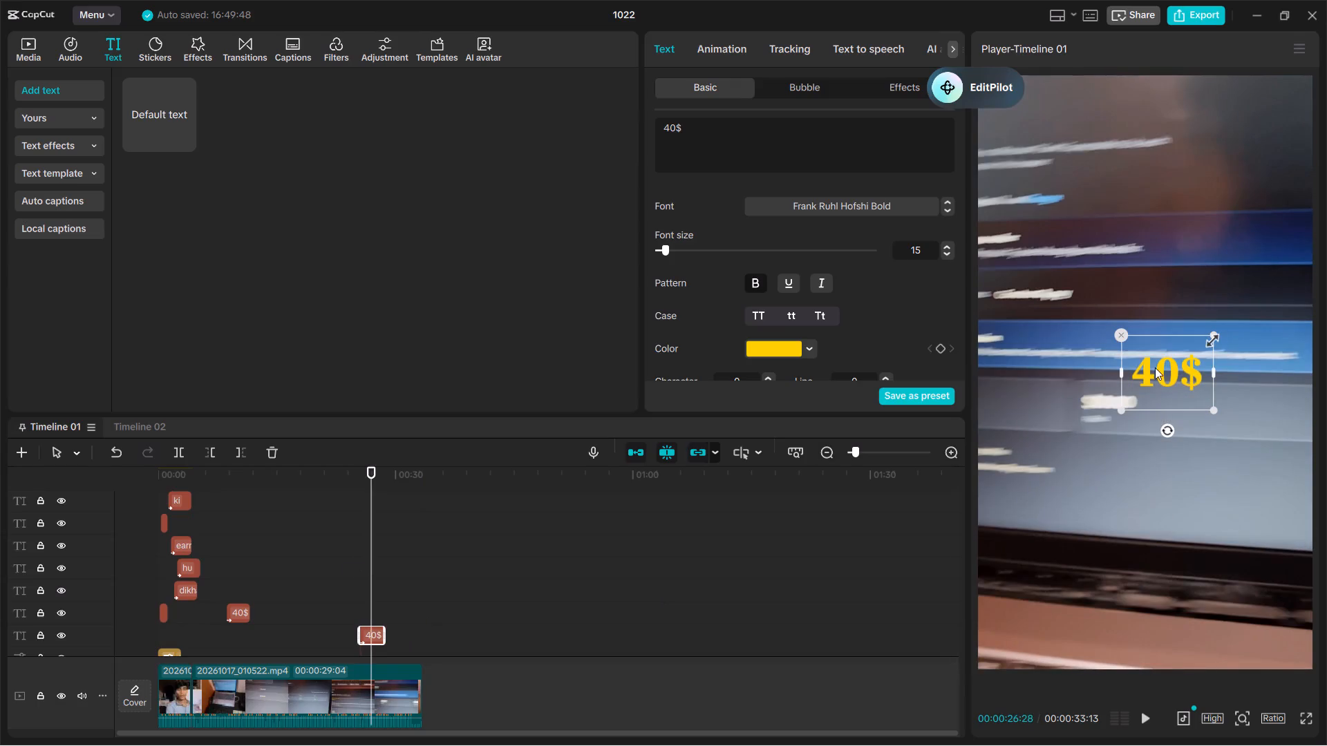
{"action": "double_click", "coordinate": [1176, 362]}
{"action": "left_click", "coordinate": [1176, 362]}
{"action": "left_click", "coordinate": [1176, 362]}
{"action": "key", "text": "BackSpace"}
{"action": "key", "text": "BackSpace"}
{"action": "type", "text": "30"}
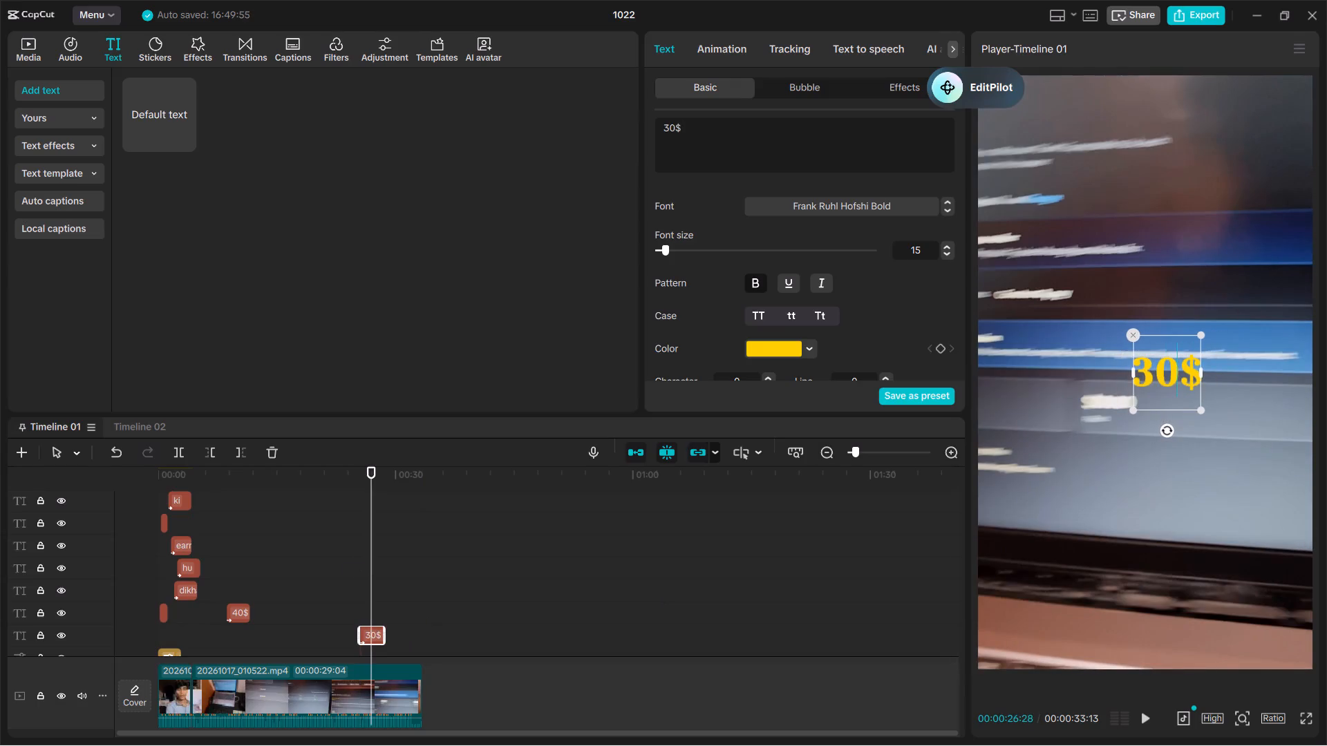
Play up to the 30$ caption at about 26 seconds and move it beside the $30.00 earned amount on the laptop screen.
{"action": "left_click", "coordinate": [336, 528]}
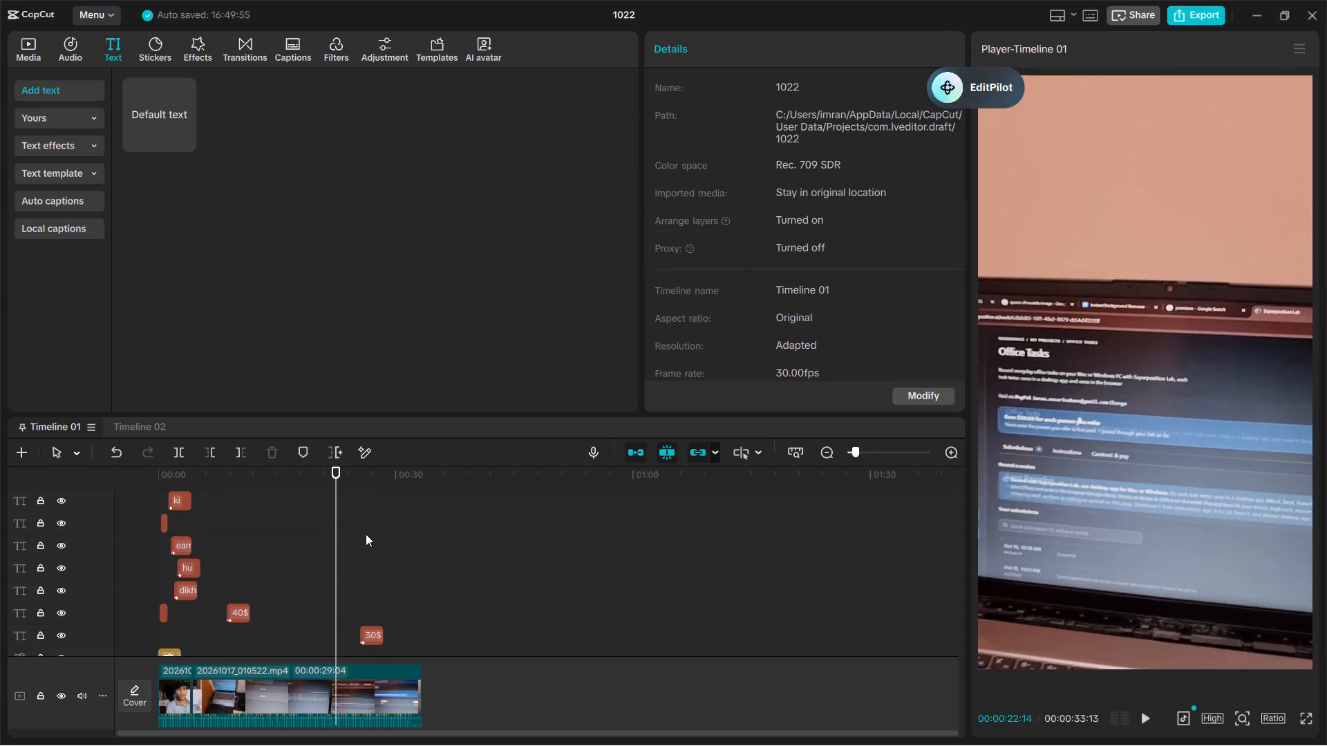
{"action": "left_click", "coordinate": [332, 528]}
{"action": "key", "text": "space"}
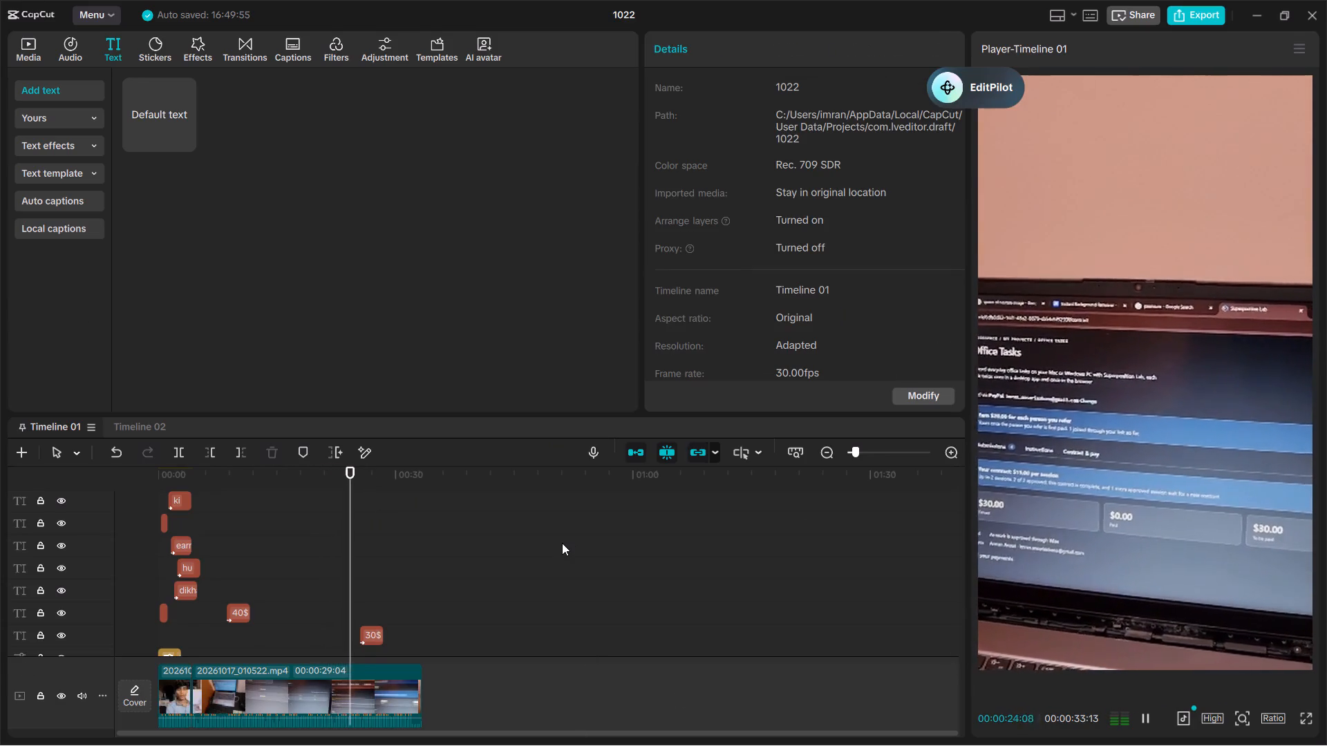
{"action": "key", "text": "space"}
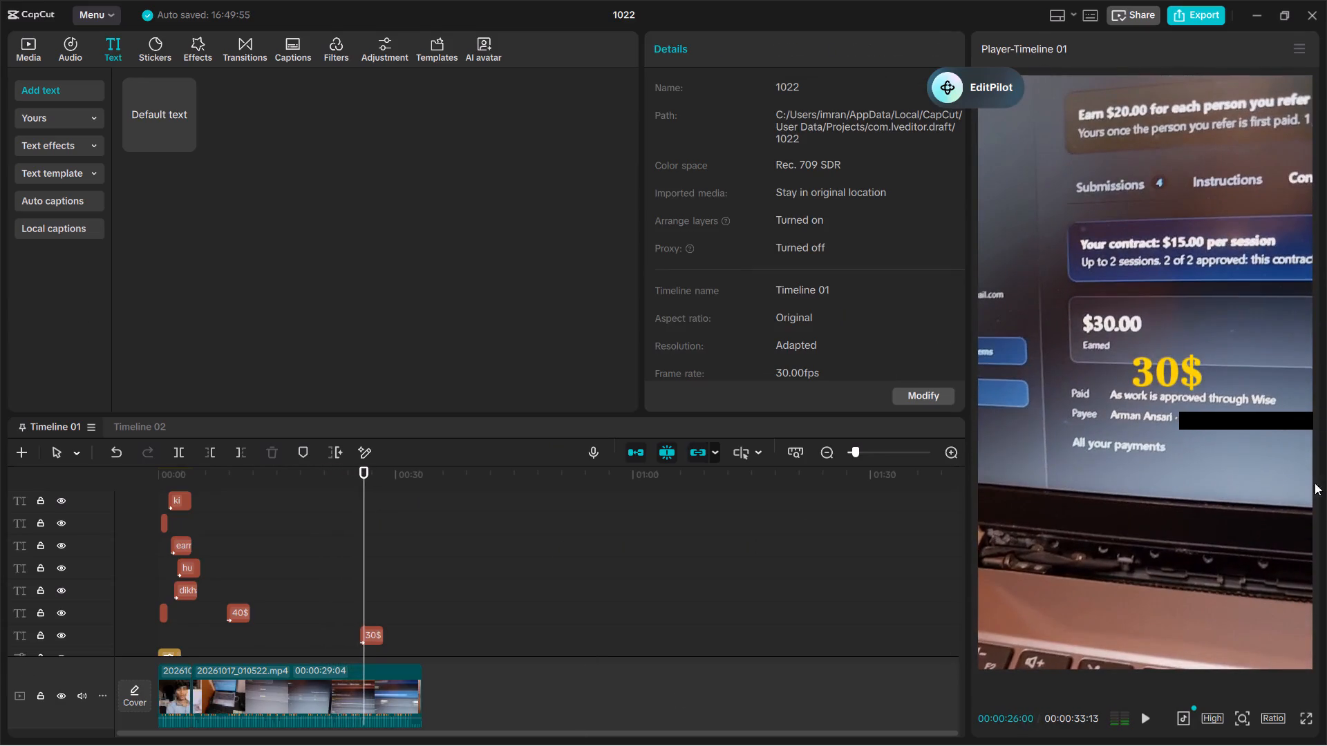
{"action": "left_click", "coordinate": [1185, 376]}
{"action": "left_click_drag", "start_coordinate": [1182, 376], "coordinate": [1203, 335]}
{"action": "key", "text": "space"}
{"action": "left_click", "coordinate": [1052, 338]}
{"action": "double_click", "coordinate": [1049, 352]}
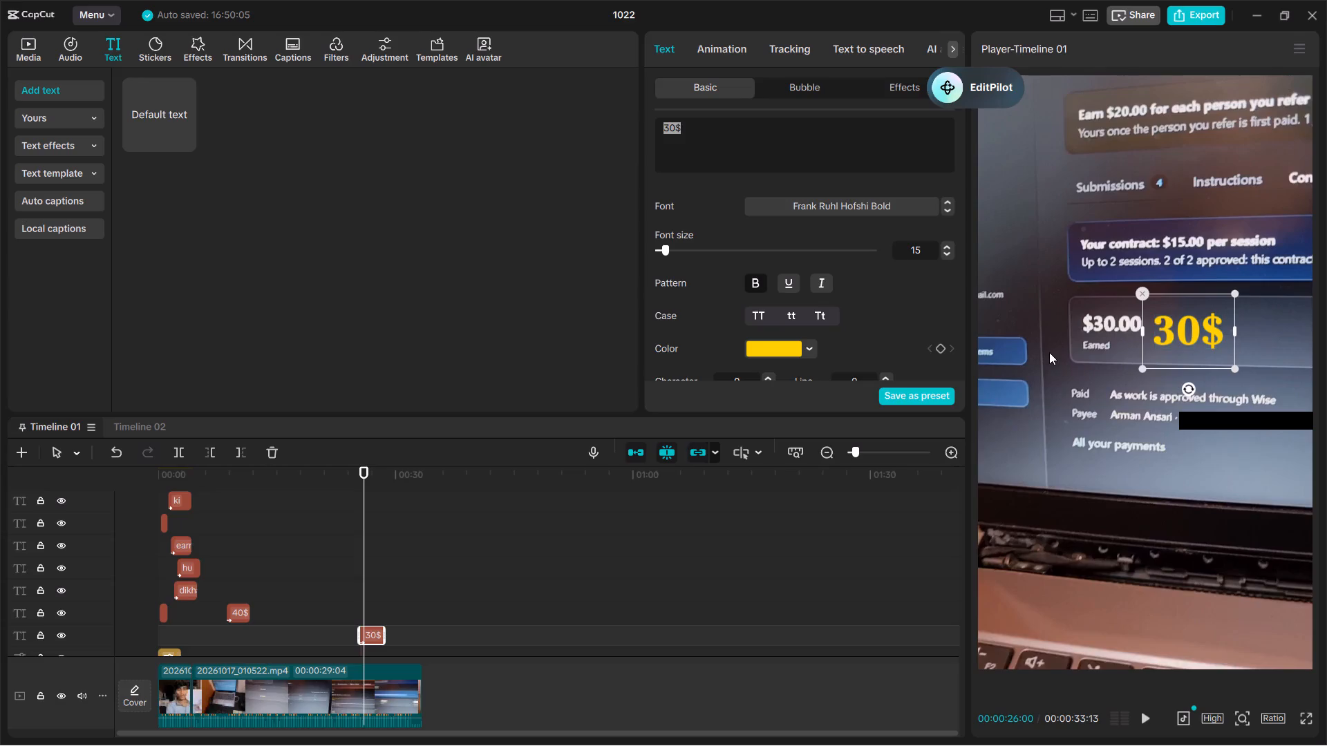
{"action": "left_click", "coordinate": [1185, 341]}
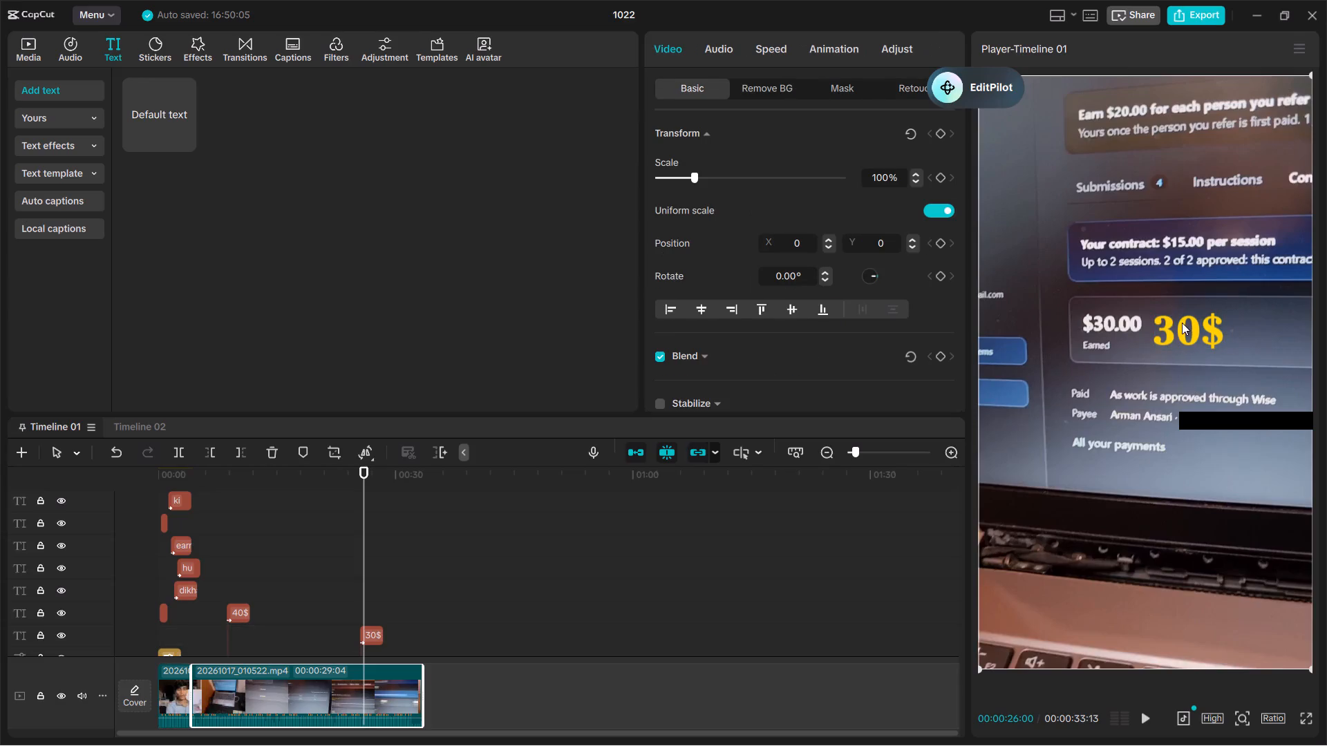
{"action": "left_click", "coordinate": [1182, 331]}
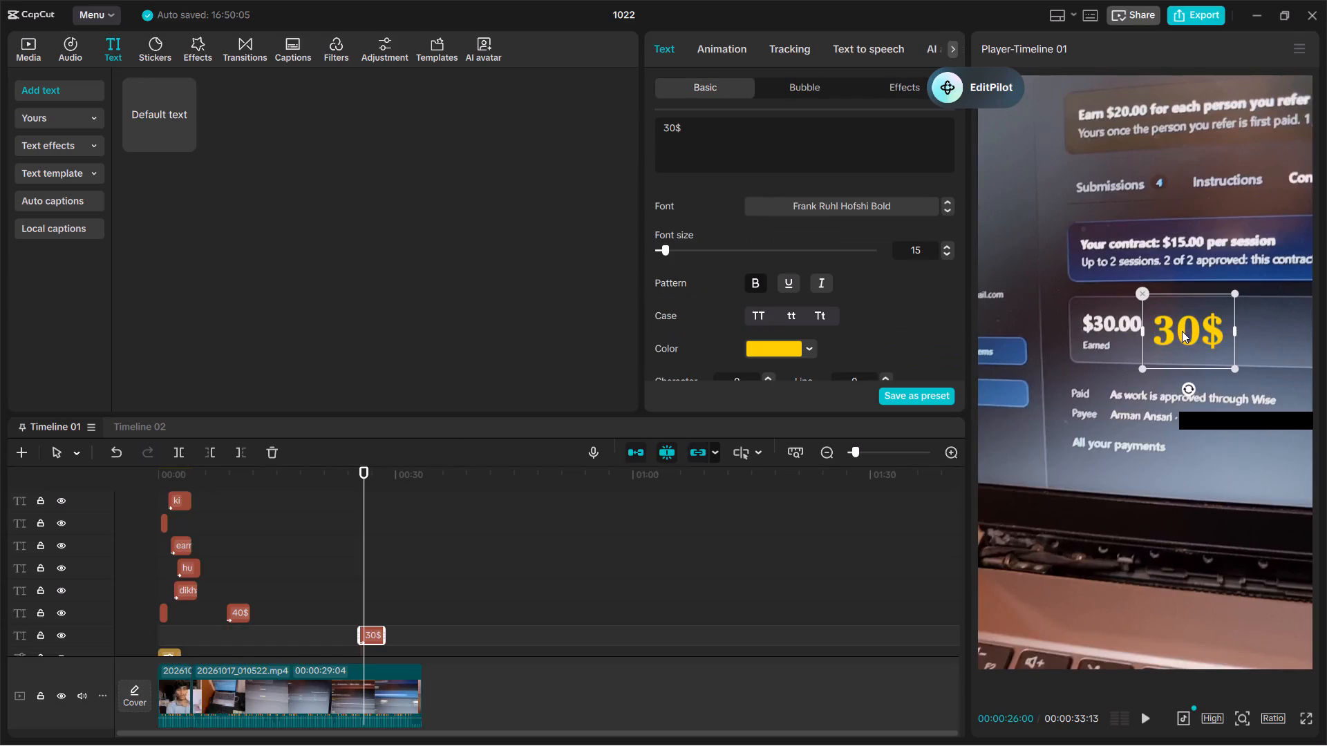
{"action": "left_click", "coordinate": [1182, 331]}
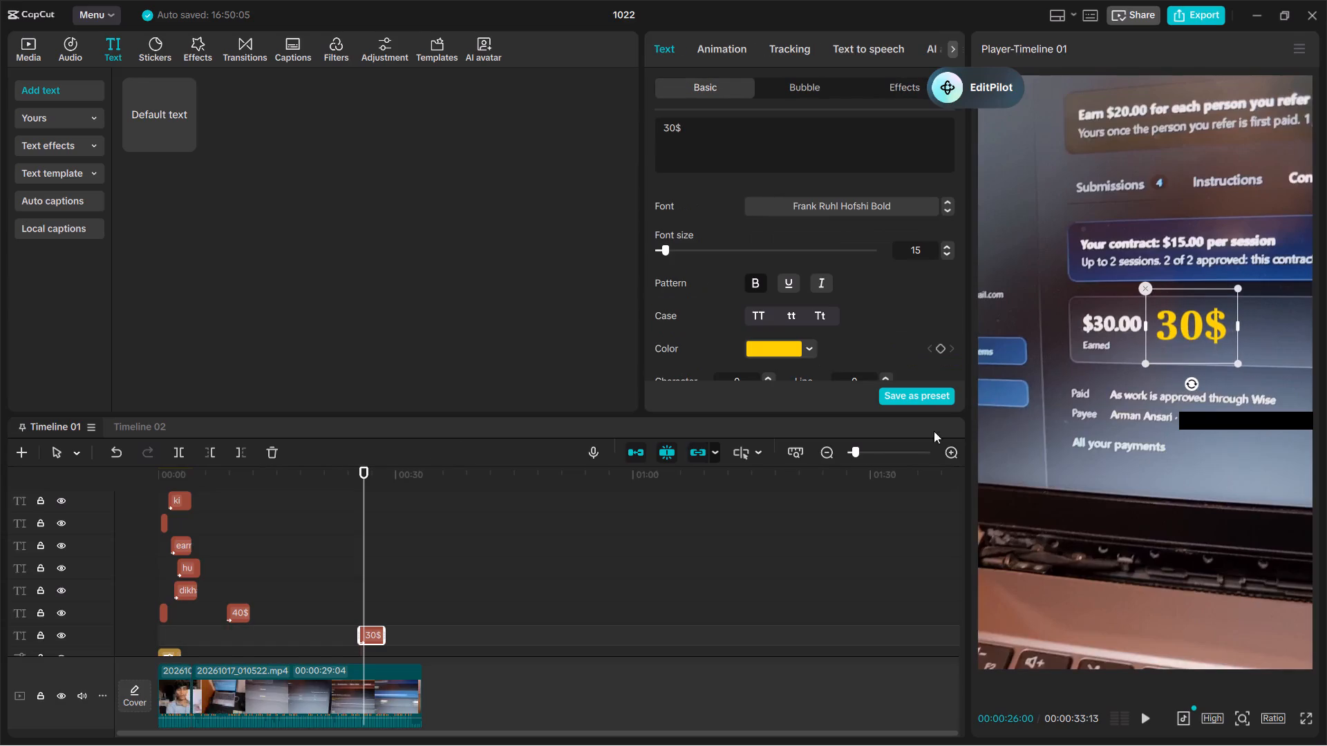
Play through the 30$ caption and shorten its clip so it ends at about 27 seconds.
{"action": "left_click_drag", "start_coordinate": [359, 573], "coordinate": [353, 573]}
{"action": "key", "text": "space"}
{"action": "key", "text": "space"}
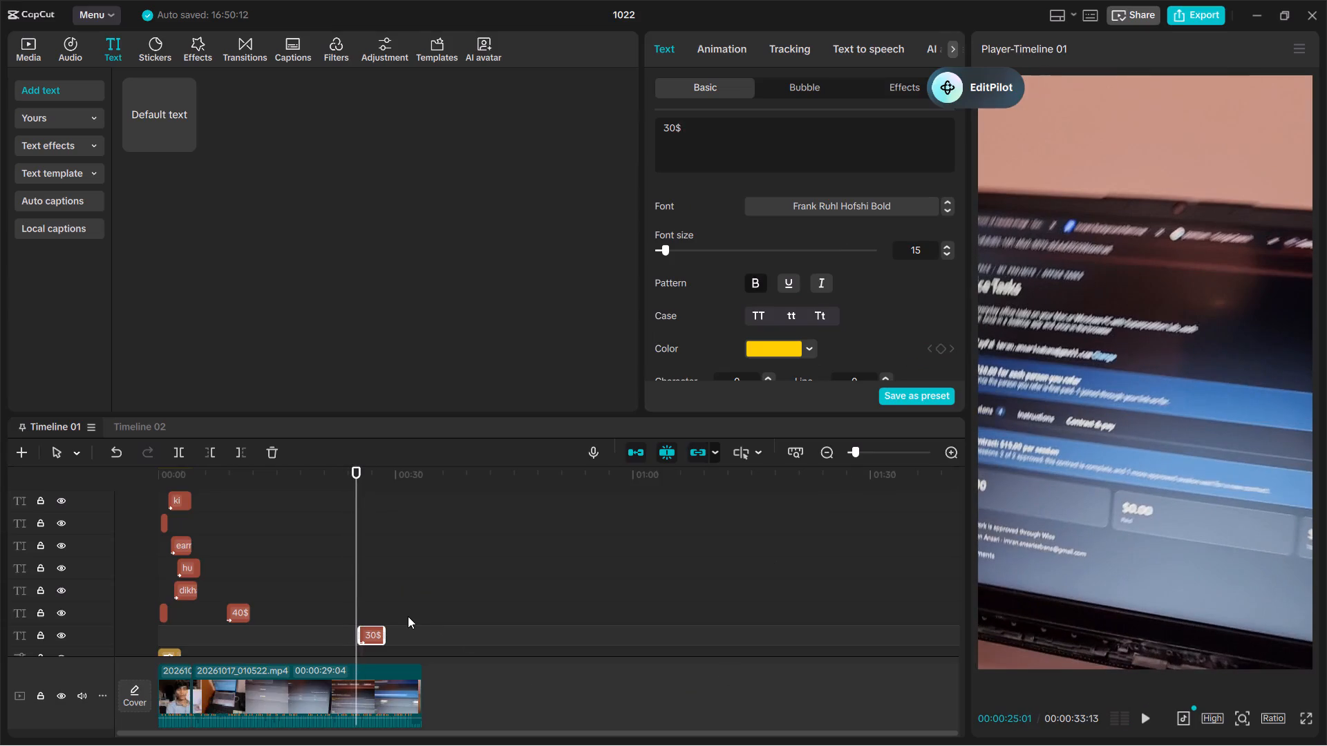
{"action": "key", "text": "space"}
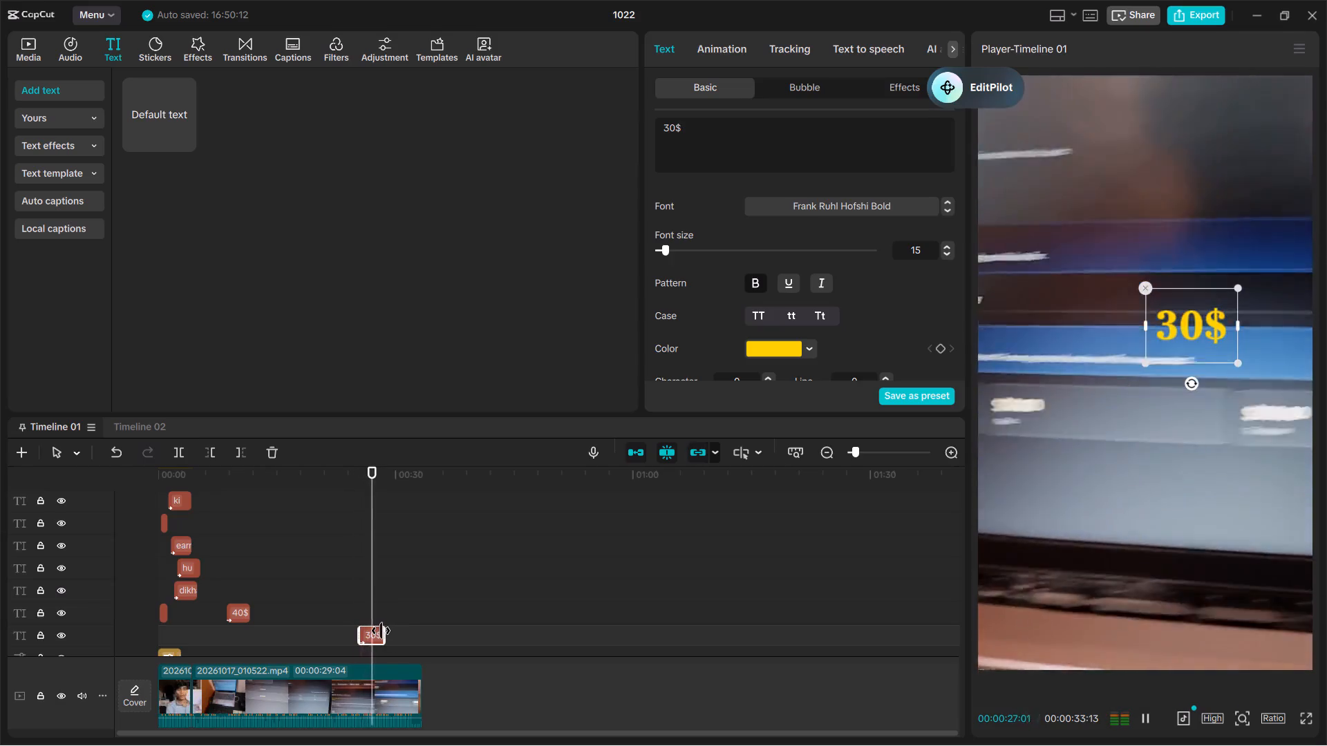
{"action": "key", "text": "space"}
{"action": "left_click_drag", "start_coordinate": [381, 631], "coordinate": [375, 636]}
{"action": "left_click_drag", "start_coordinate": [375, 604], "coordinate": [362, 601]}
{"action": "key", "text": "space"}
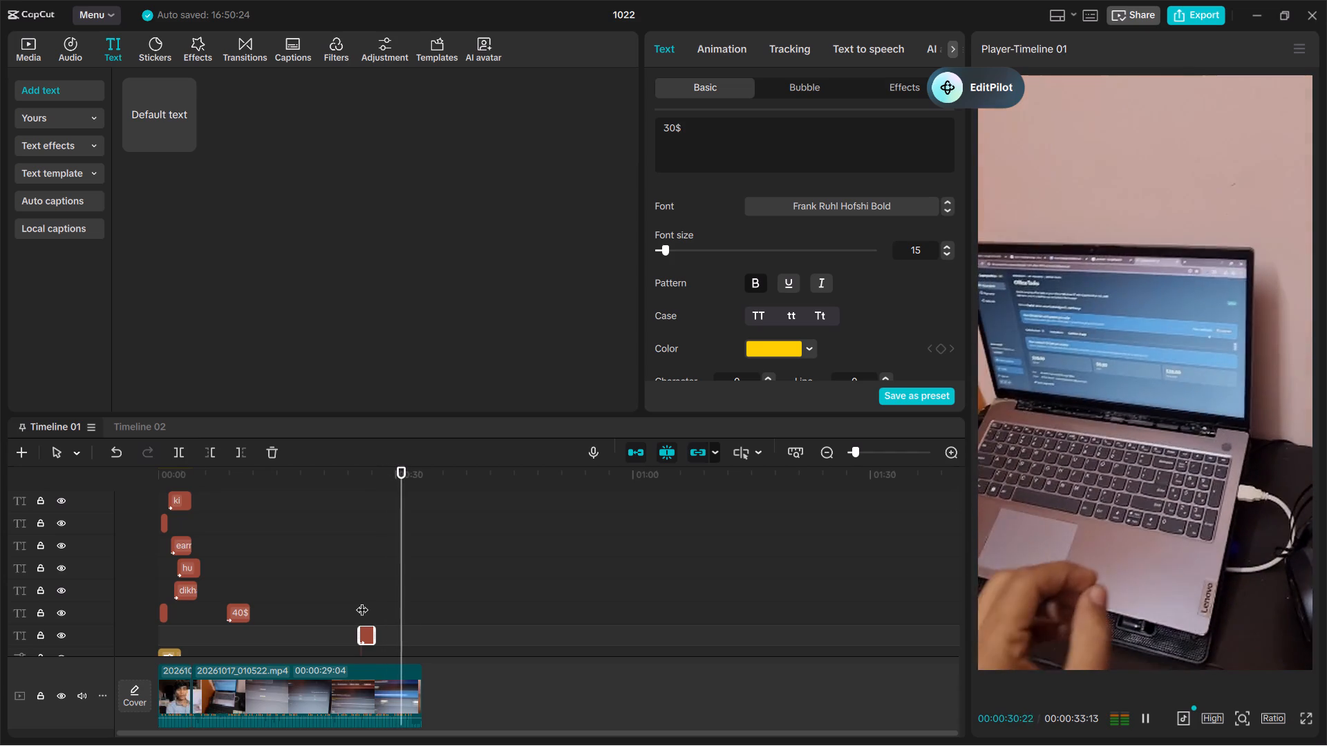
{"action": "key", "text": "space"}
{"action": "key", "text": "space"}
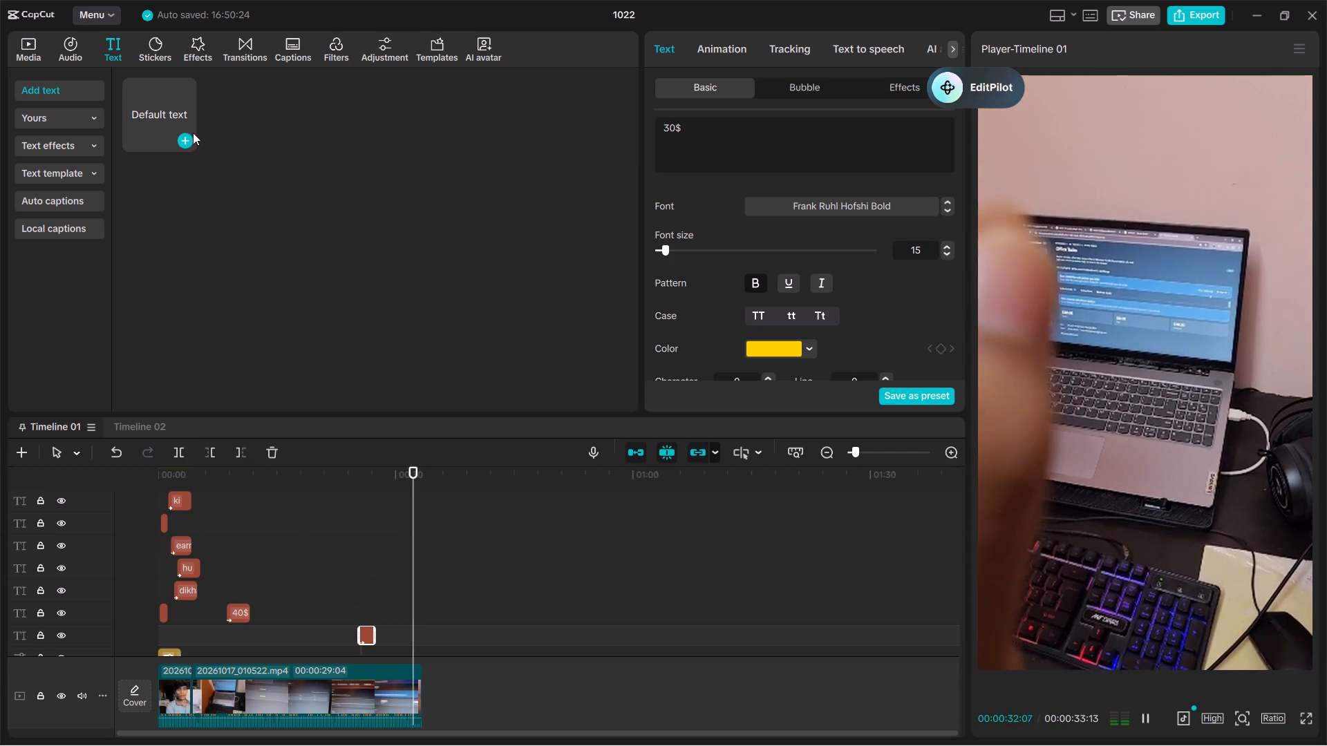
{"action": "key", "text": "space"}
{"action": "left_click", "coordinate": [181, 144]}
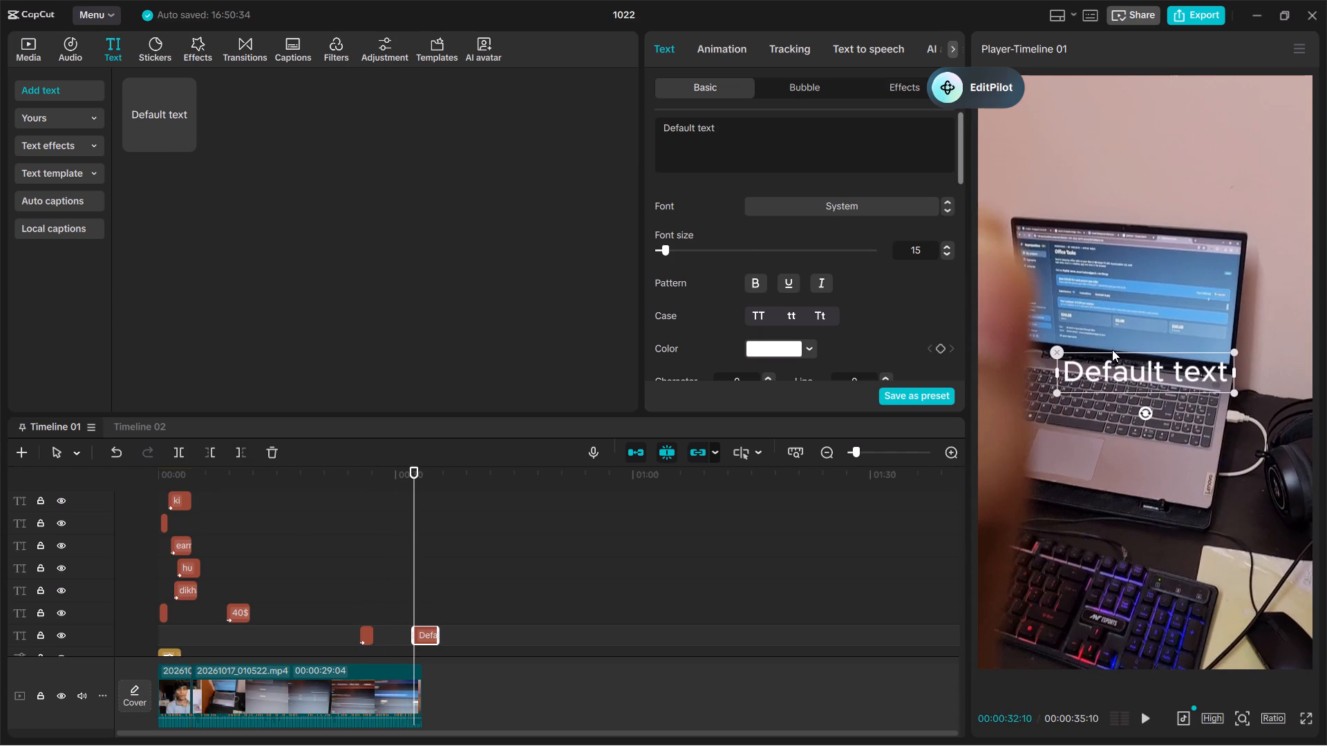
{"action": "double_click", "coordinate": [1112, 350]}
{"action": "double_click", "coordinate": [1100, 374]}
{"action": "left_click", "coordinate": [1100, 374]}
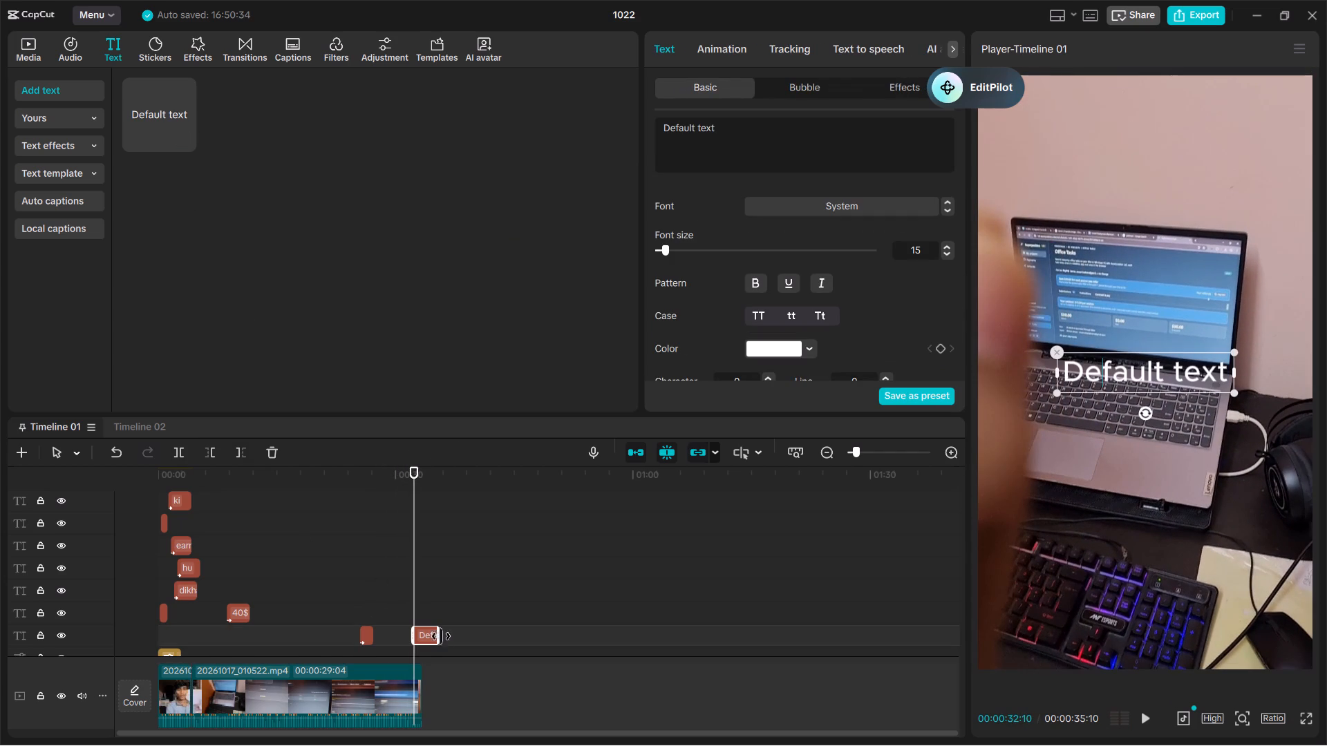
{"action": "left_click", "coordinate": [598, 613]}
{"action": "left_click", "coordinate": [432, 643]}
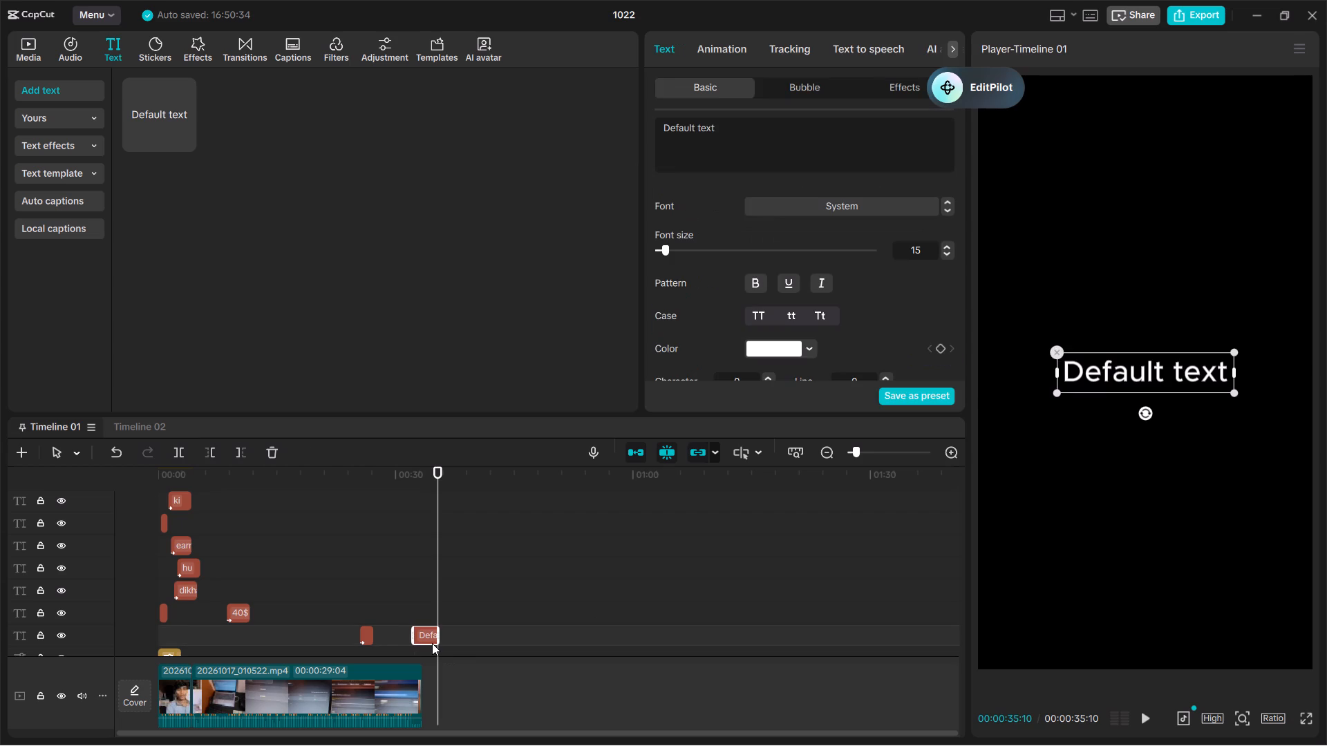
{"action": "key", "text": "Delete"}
Duplicate the styled 30$ caption and place the copy on the timeline at about 28 seconds.
{"action": "left_click", "coordinate": [362, 628]}
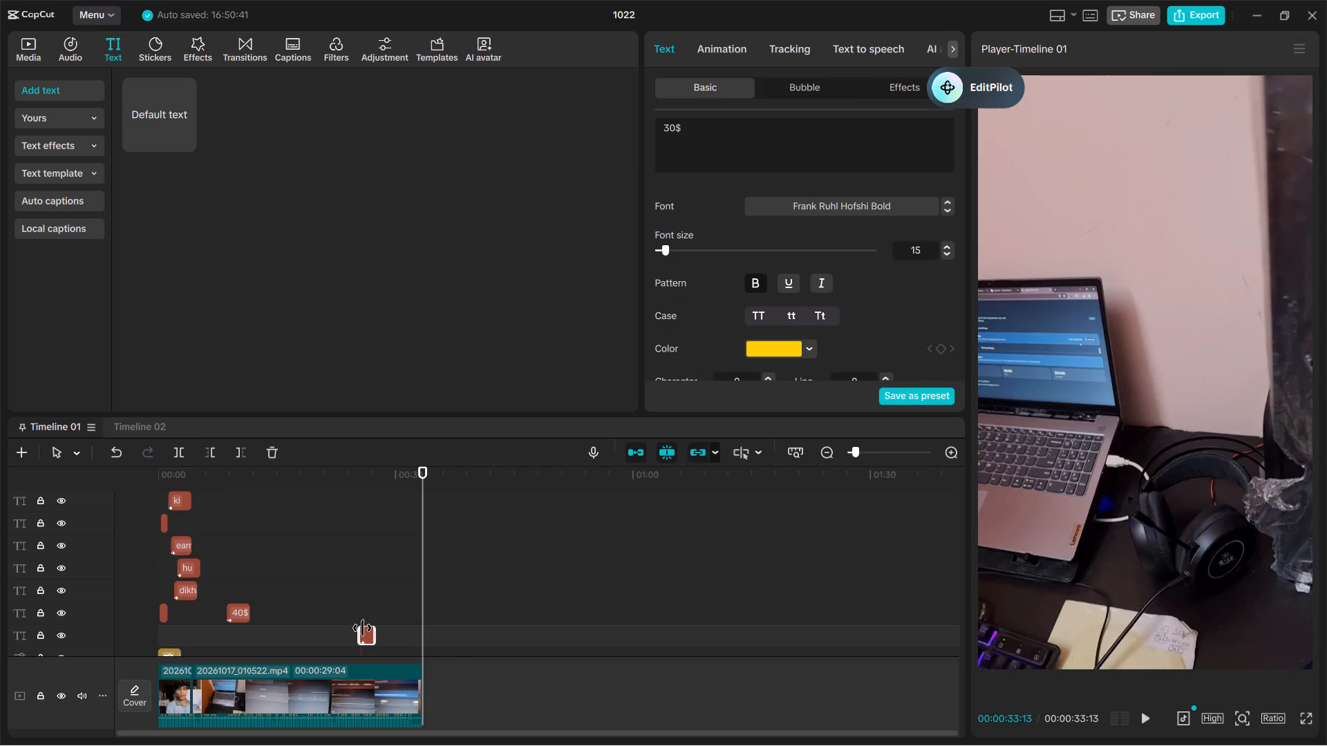
{"action": "key", "text": "ctrl+c"}
{"action": "key", "text": "ctrl+v"}
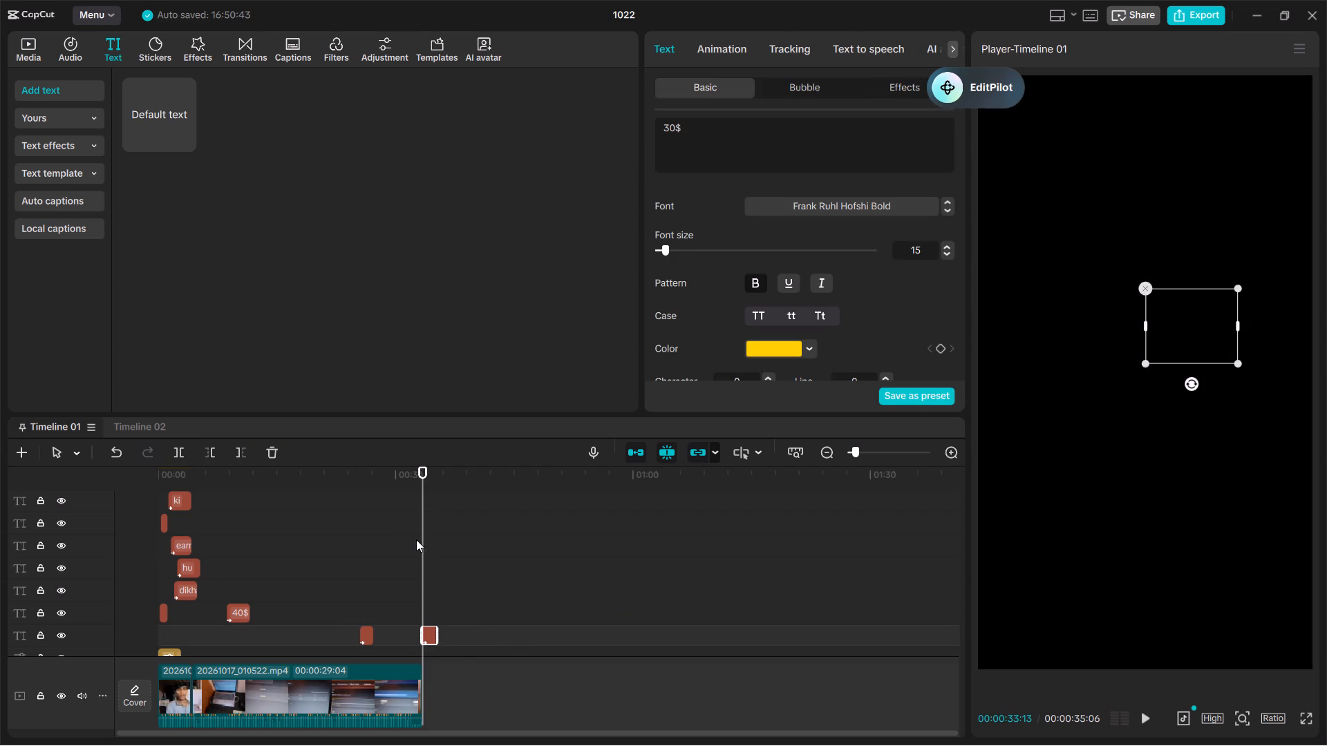
{"action": "left_click_drag", "start_coordinate": [422, 537], "coordinate": [357, 546]}
{"action": "left_click_drag", "start_coordinate": [431, 640], "coordinate": [390, 649]}
{"action": "left_click_drag", "start_coordinate": [362, 586], "coordinate": [398, 577]}
{"action": "left_click_drag", "start_coordinate": [396, 577], "coordinate": [386, 577]}
Change the copied caption's text to Comment.
{"action": "double_click", "coordinate": [1205, 323]}
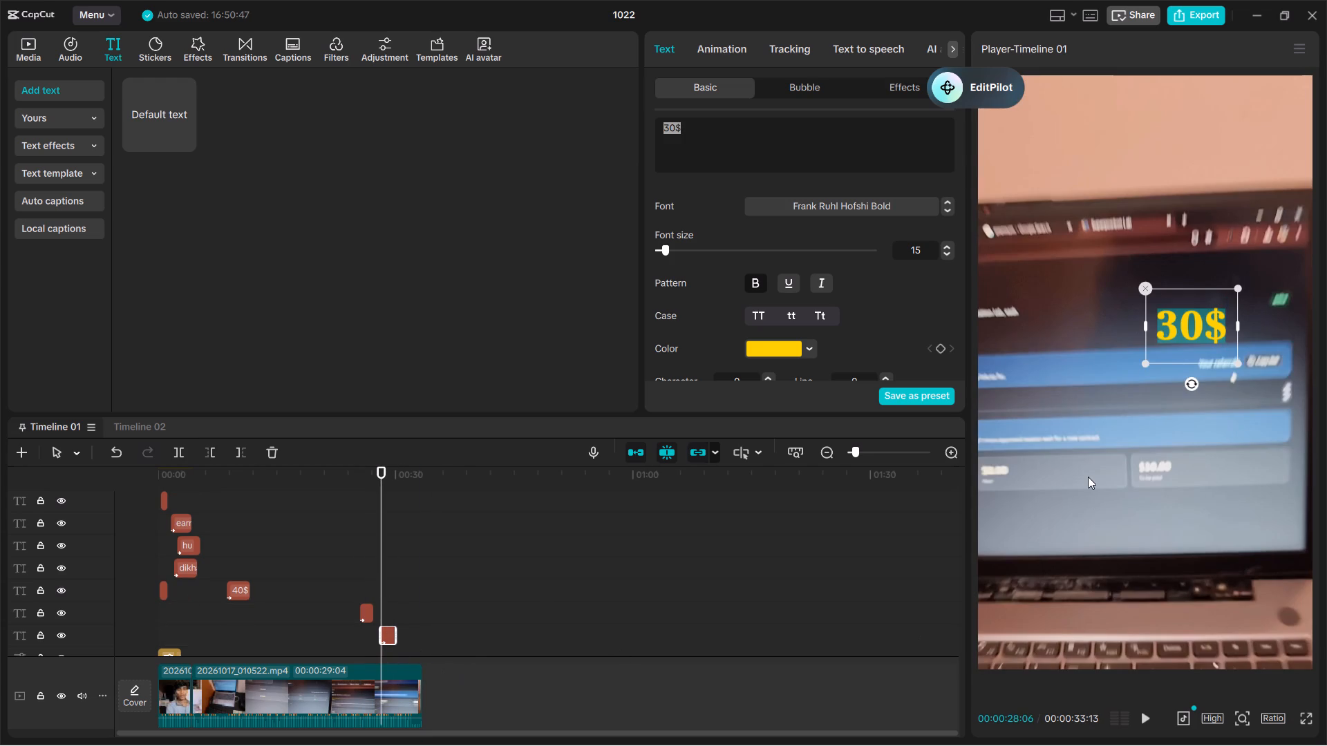
{"action": "key", "text": "ctrl+plus"}
{"action": "key", "text": "ctrl+plus"}
{"action": "key", "text": "ctrl+plus"}
{"action": "key", "text": "ctrl+plus"}
{"action": "left_click", "coordinate": [396, 548]}
{"action": "key", "text": "ctrl+plus"}
{"action": "key", "text": "ctrl+plus"}
{"action": "key", "text": "ctrl+plus"}
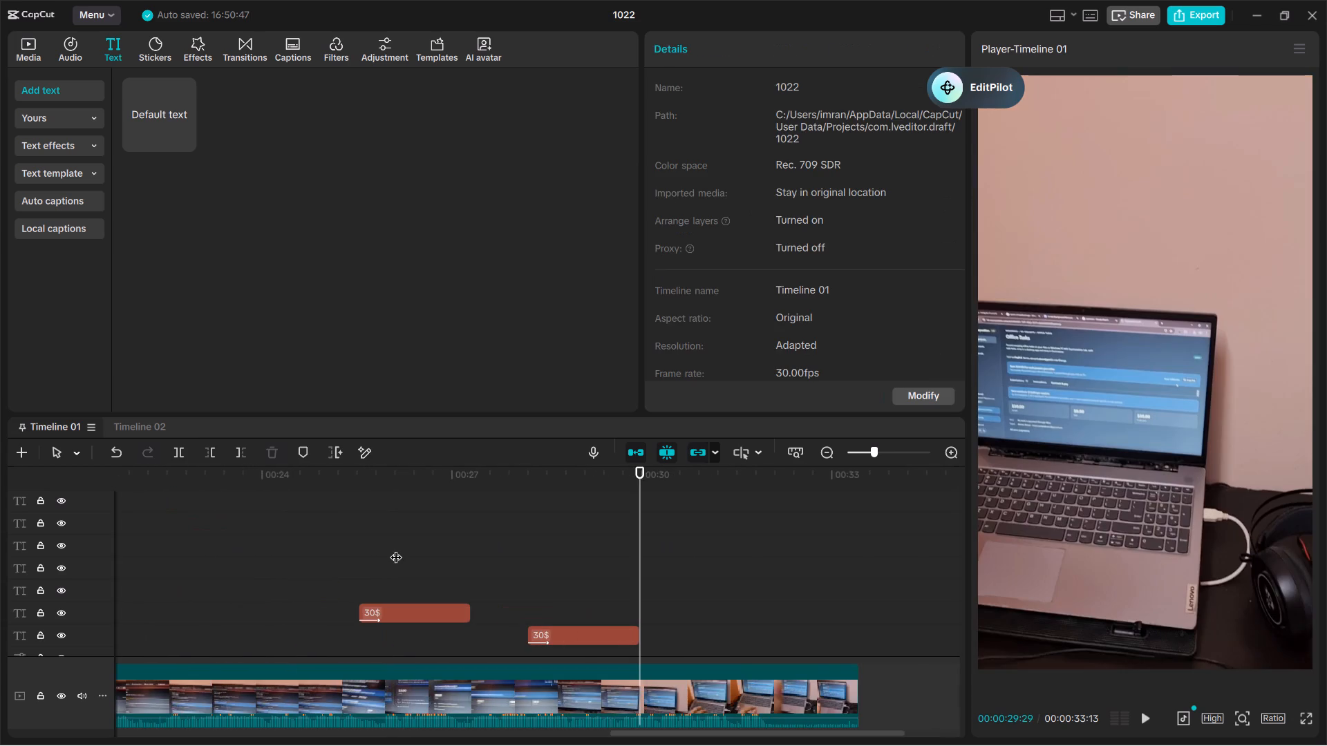
{"action": "left_click", "coordinate": [550, 634]}
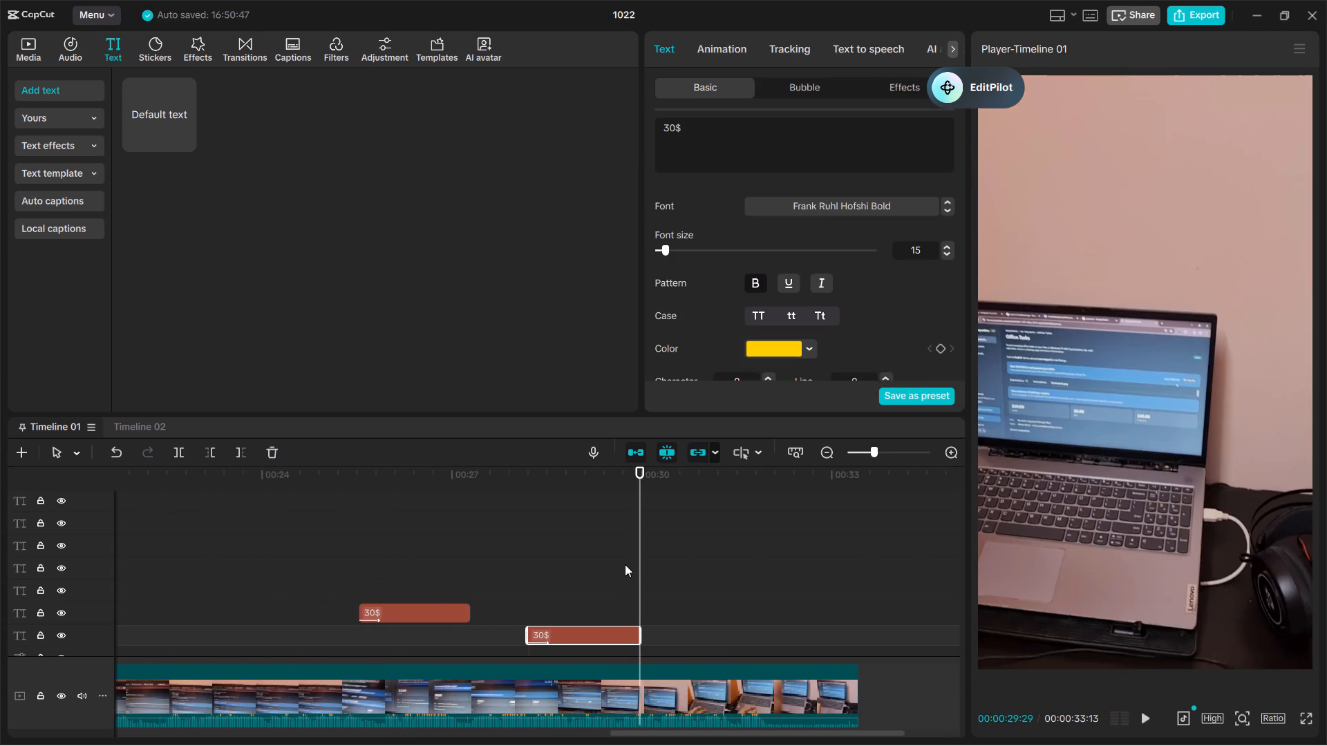
{"action": "left_click_drag", "start_coordinate": [640, 564], "coordinate": [599, 570]}
{"action": "double_click", "coordinate": [1209, 316]}
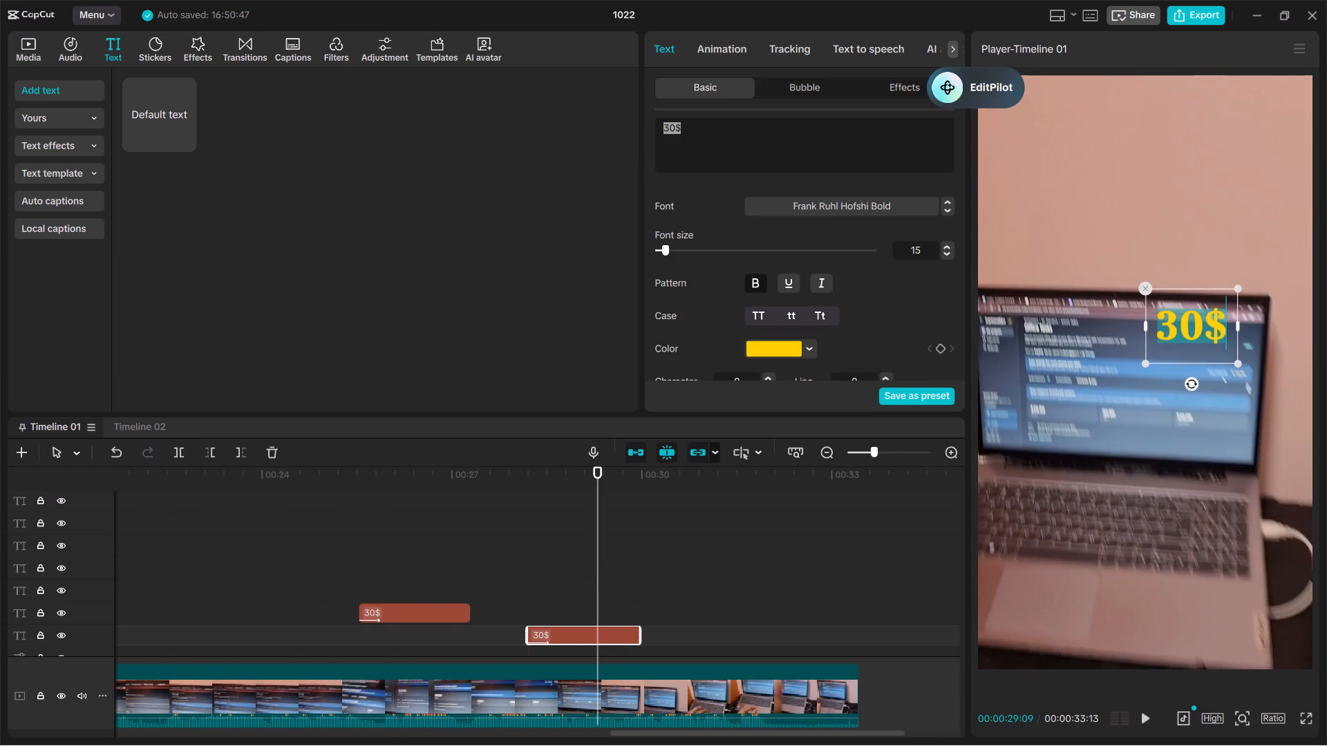
{"action": "key", "text": "BackSpace"}
{"action": "type", "text": "comme"}
{"action": "type", "text": "nt"}
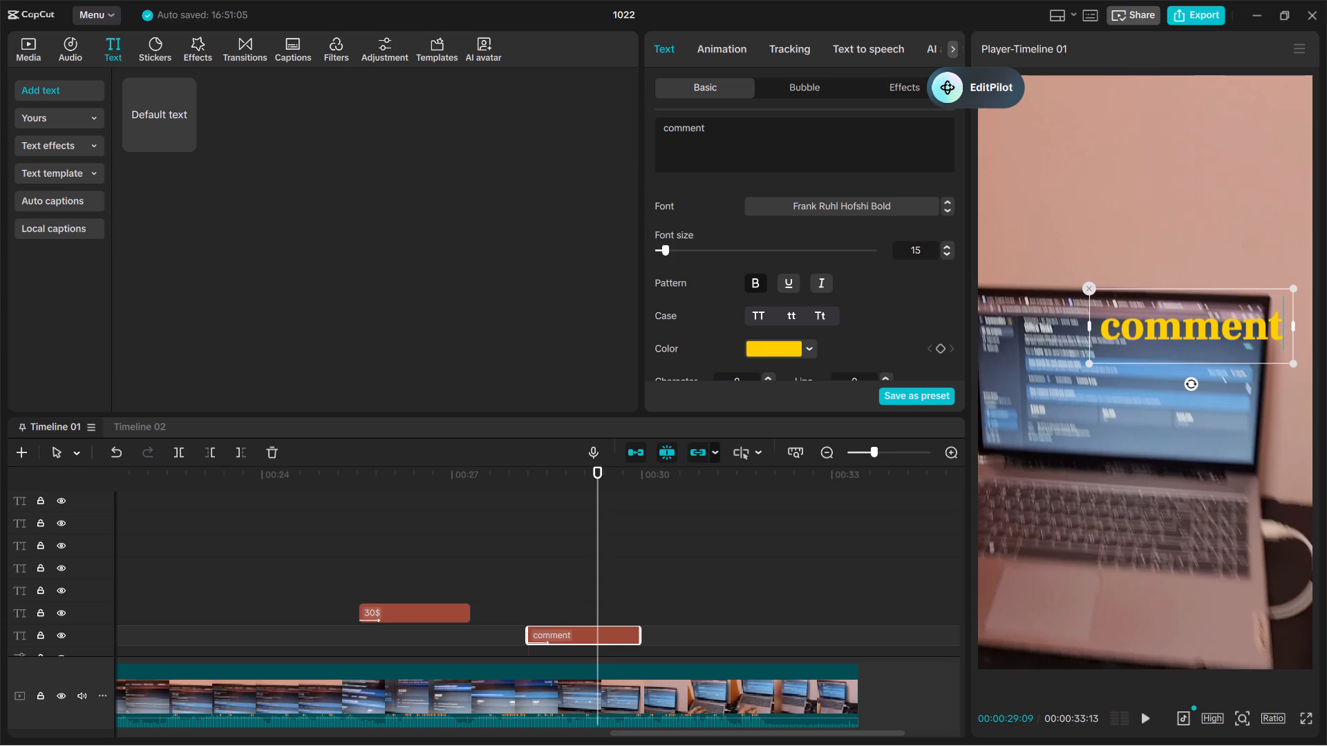
{"action": "left_click", "coordinate": [1127, 310]}
{"action": "key", "text": "BackSpace"}
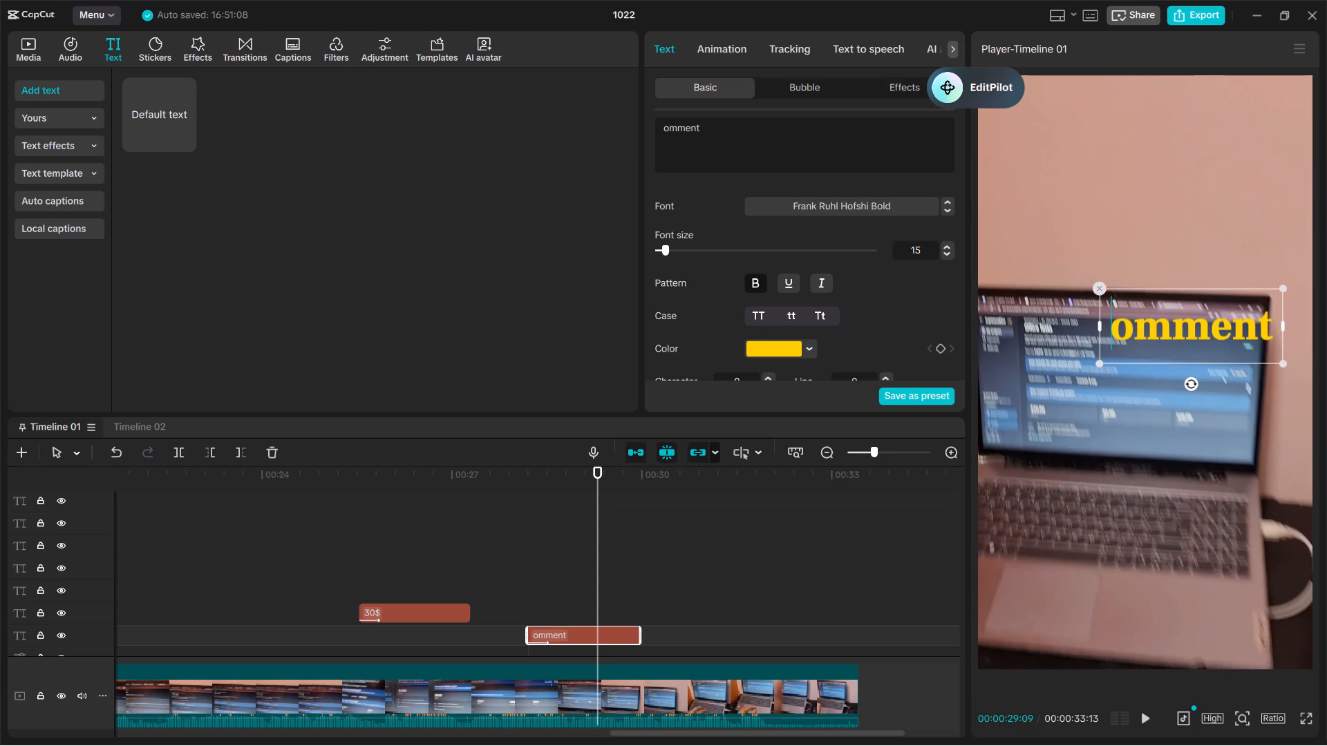
{"action": "key", "text": "shift+c"}
{"action": "left_click", "coordinate": [1212, 483]}
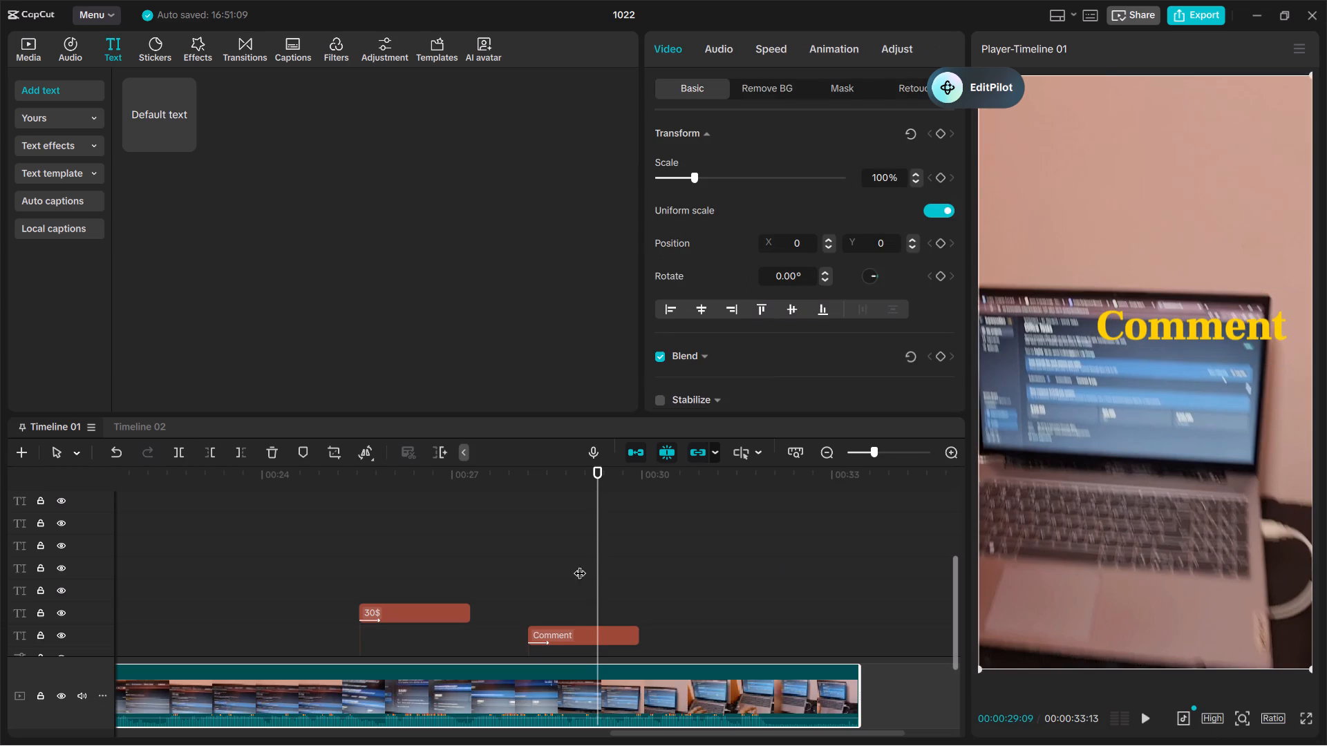
Play the ending and move the Comment caption so it starts at about 31 seconds.
{"action": "left_click_drag", "start_coordinate": [604, 586], "coordinate": [580, 589]}
{"action": "key", "text": "space"}
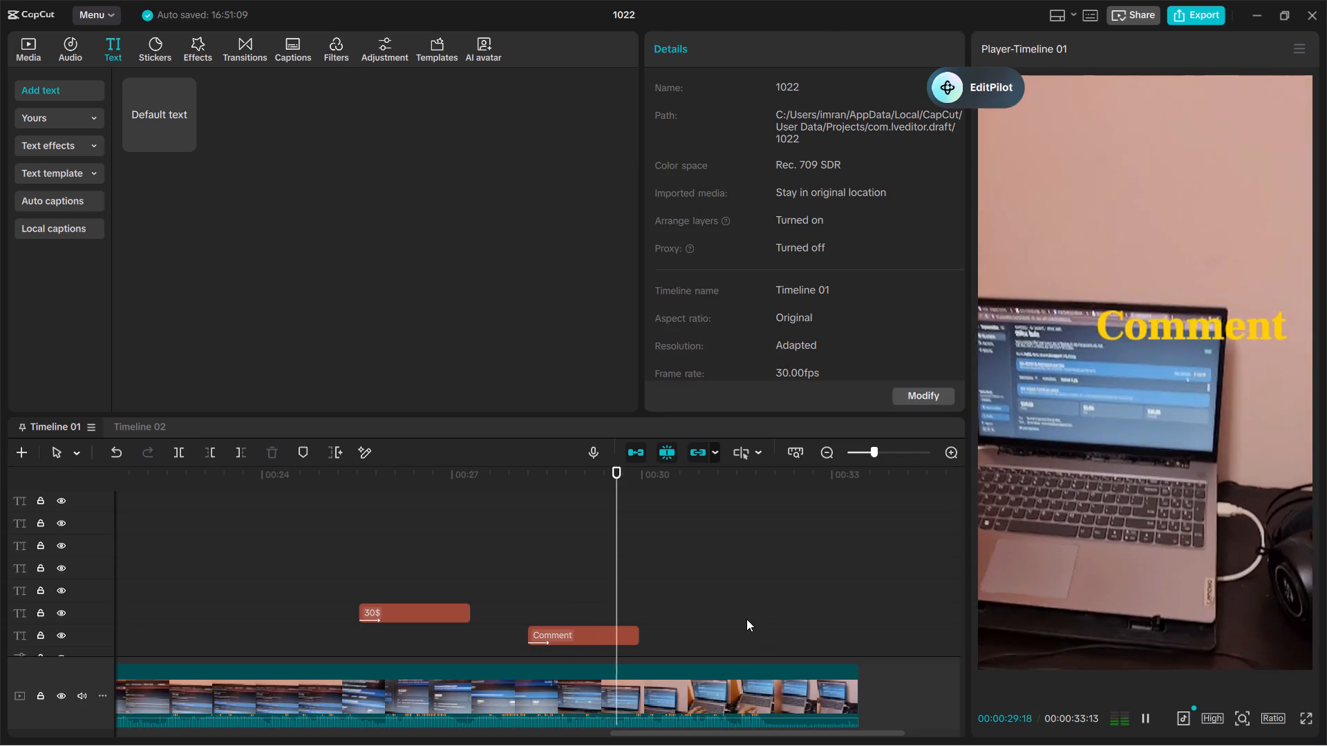
{"action": "key", "text": "space"}
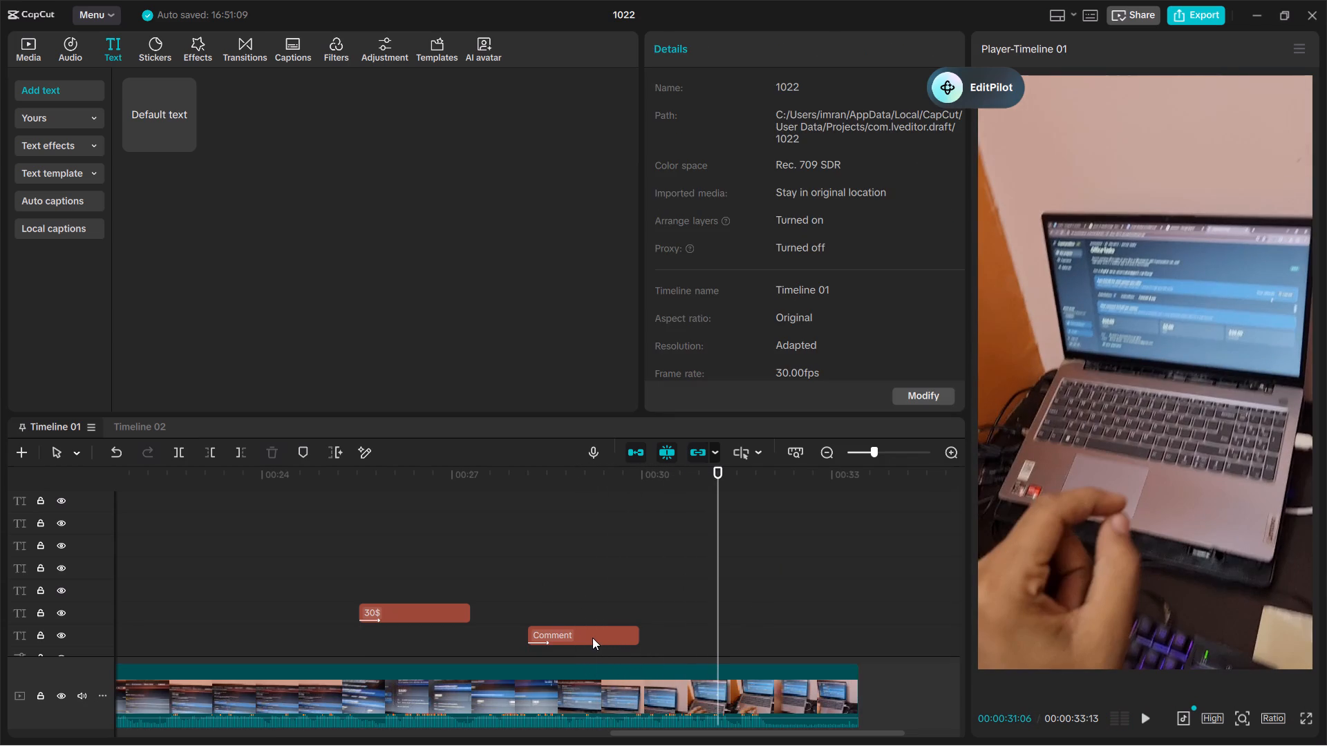
{"action": "left_click_drag", "start_coordinate": [592, 638], "coordinate": [776, 631]}
{"action": "left_click_drag", "start_coordinate": [713, 601], "coordinate": [689, 604]}
{"action": "key", "text": "space"}
{"action": "key", "text": "space"}
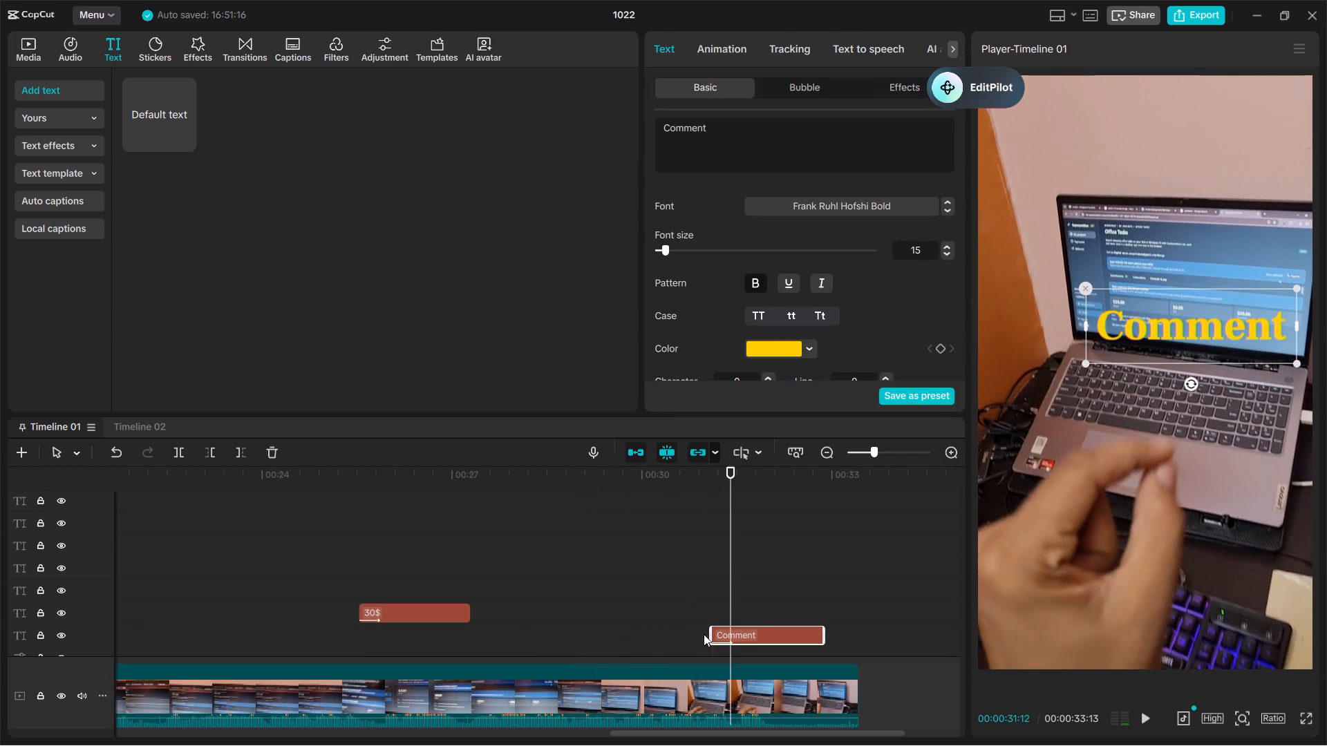
{"action": "left_click_drag", "start_coordinate": [731, 598], "coordinate": [668, 613]}
{"action": "key", "text": "space"}
{"action": "key", "text": "space"}
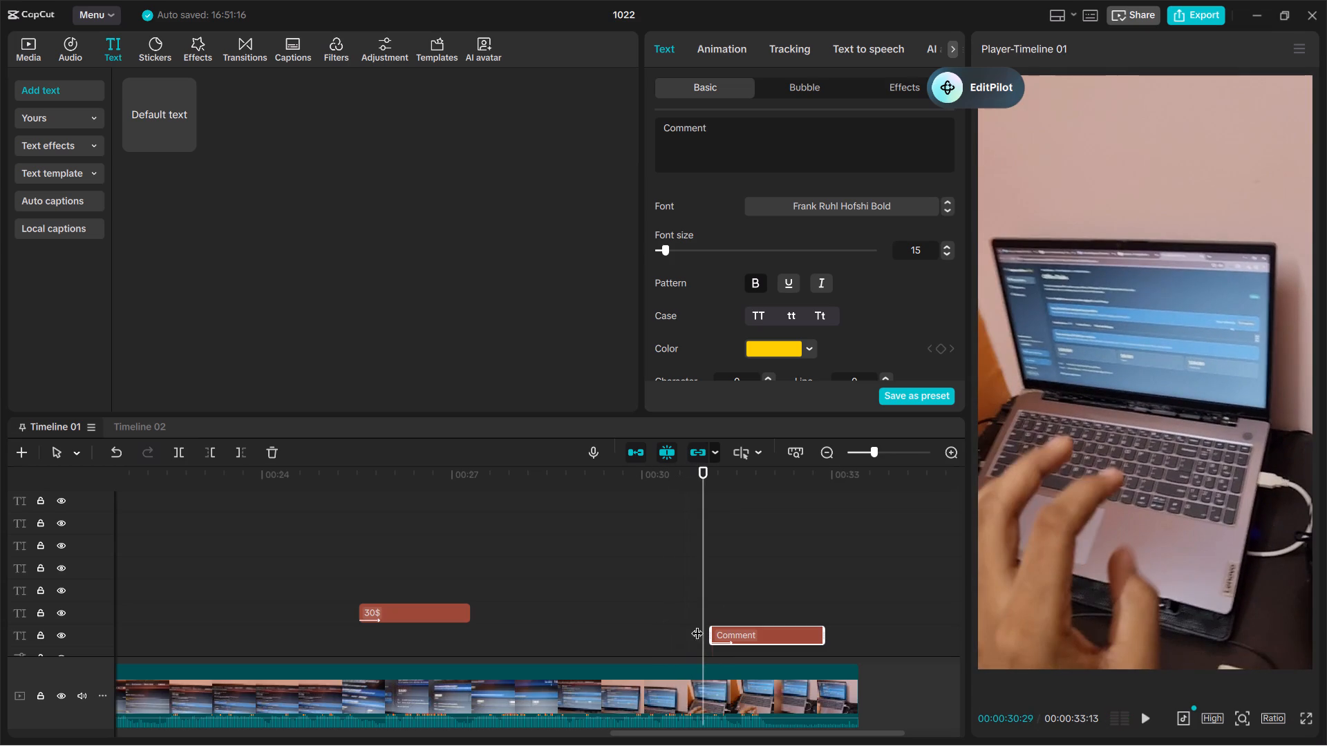
{"action": "left_click_drag", "start_coordinate": [743, 628], "coordinate": [728, 628]}
{"action": "left_click", "coordinate": [728, 625]}
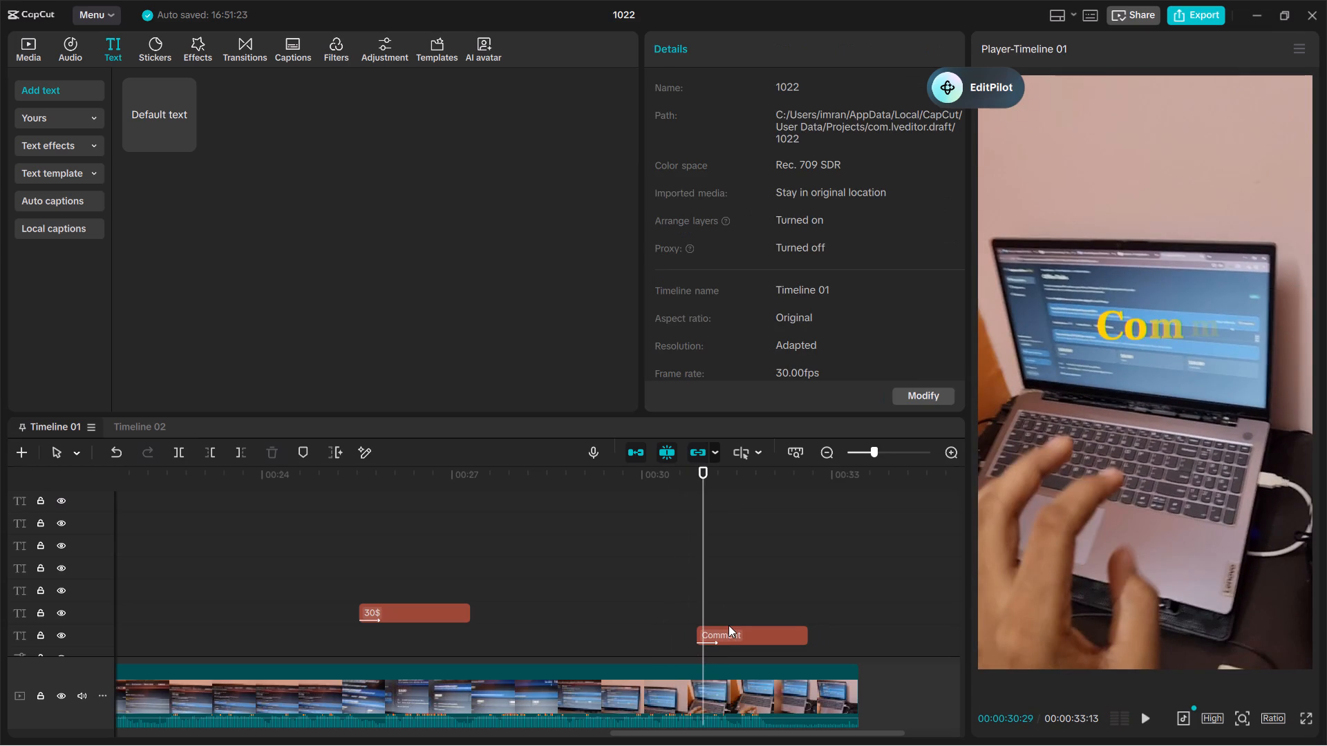
Play back the section from before the Comment caption up to its end to check its timing.
{"action": "left_click_drag", "start_coordinate": [728, 622], "coordinate": [716, 622]}
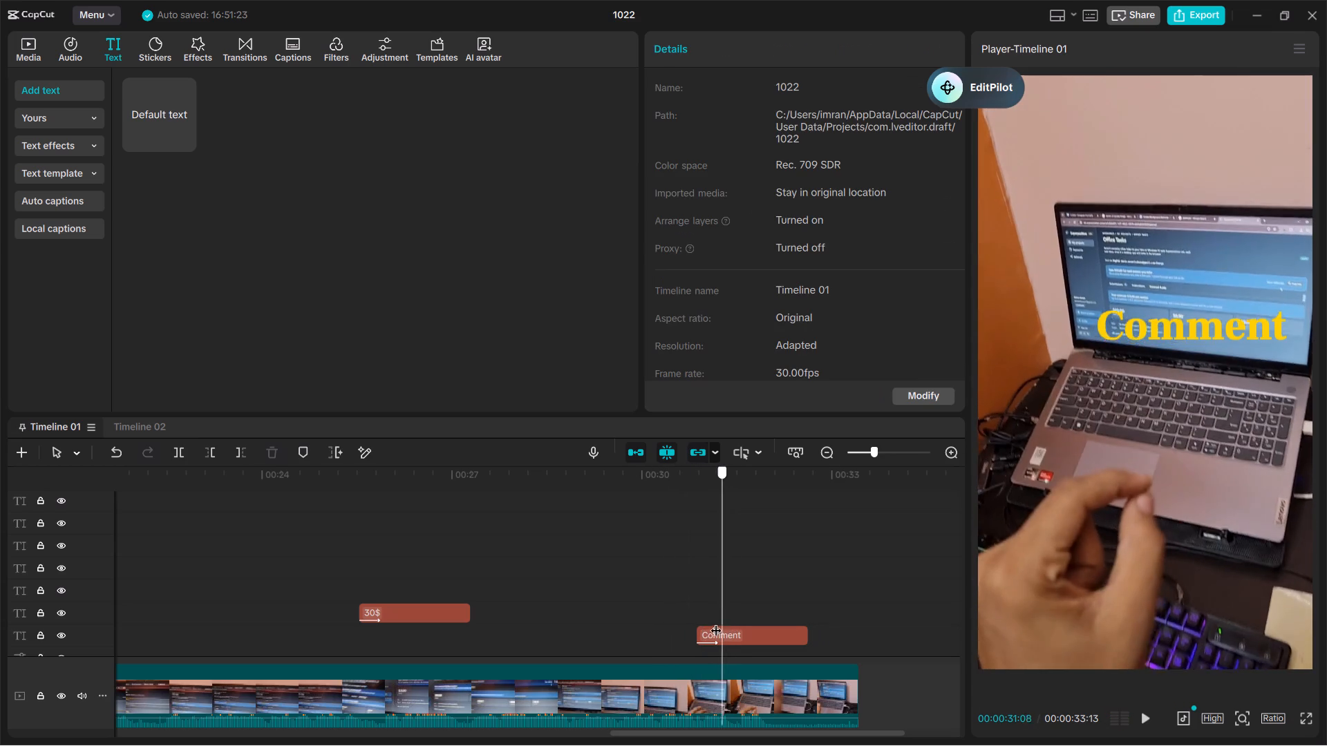
{"action": "left_click_drag", "start_coordinate": [716, 622], "coordinate": [674, 628]}
{"action": "left_click", "coordinate": [659, 637]}
{"action": "key", "text": "space"}
{"action": "key", "text": "space"}
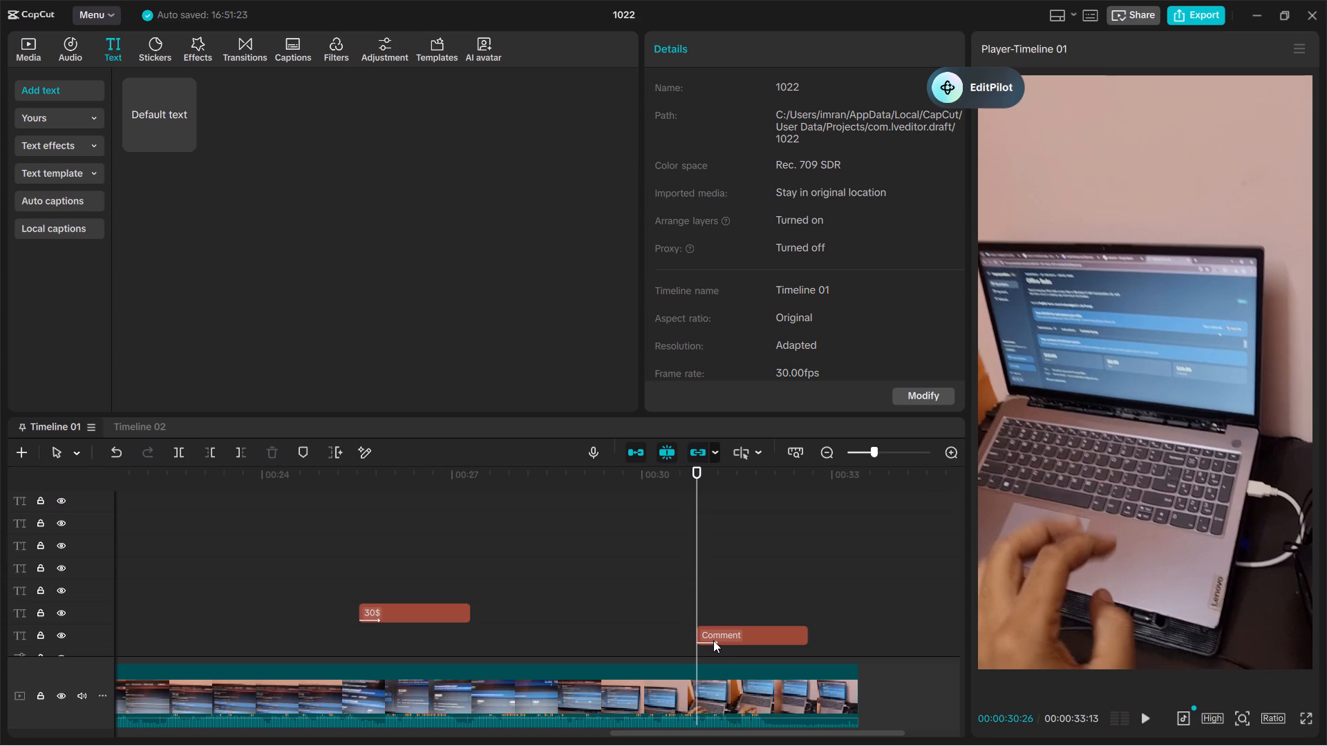
{"action": "key", "text": "space"}
{"action": "key", "text": "space"}
{"action": "key", "text": "space"}
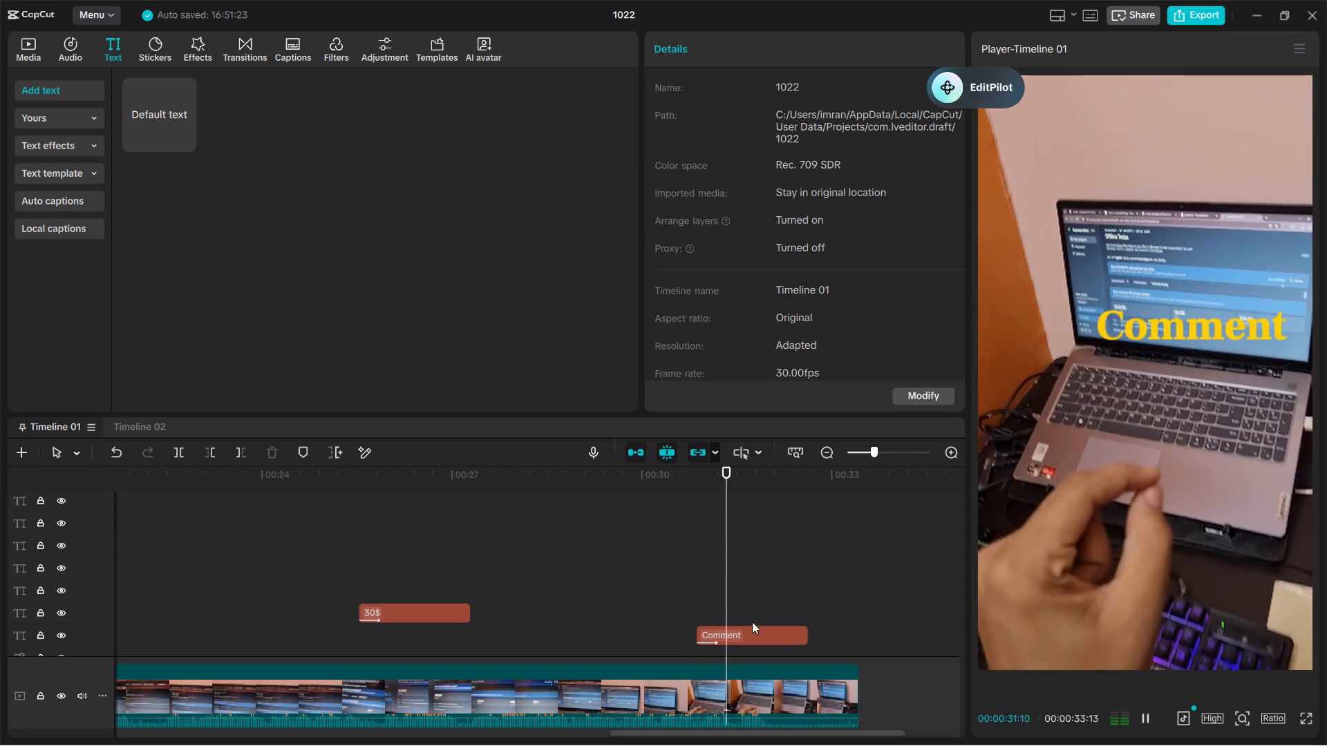
{"action": "key", "text": "space"}
{"action": "key", "text": "space"}
{"action": "key", "text": "space"}
{"action": "key", "text": "space"}
{"action": "key", "text": "space"}
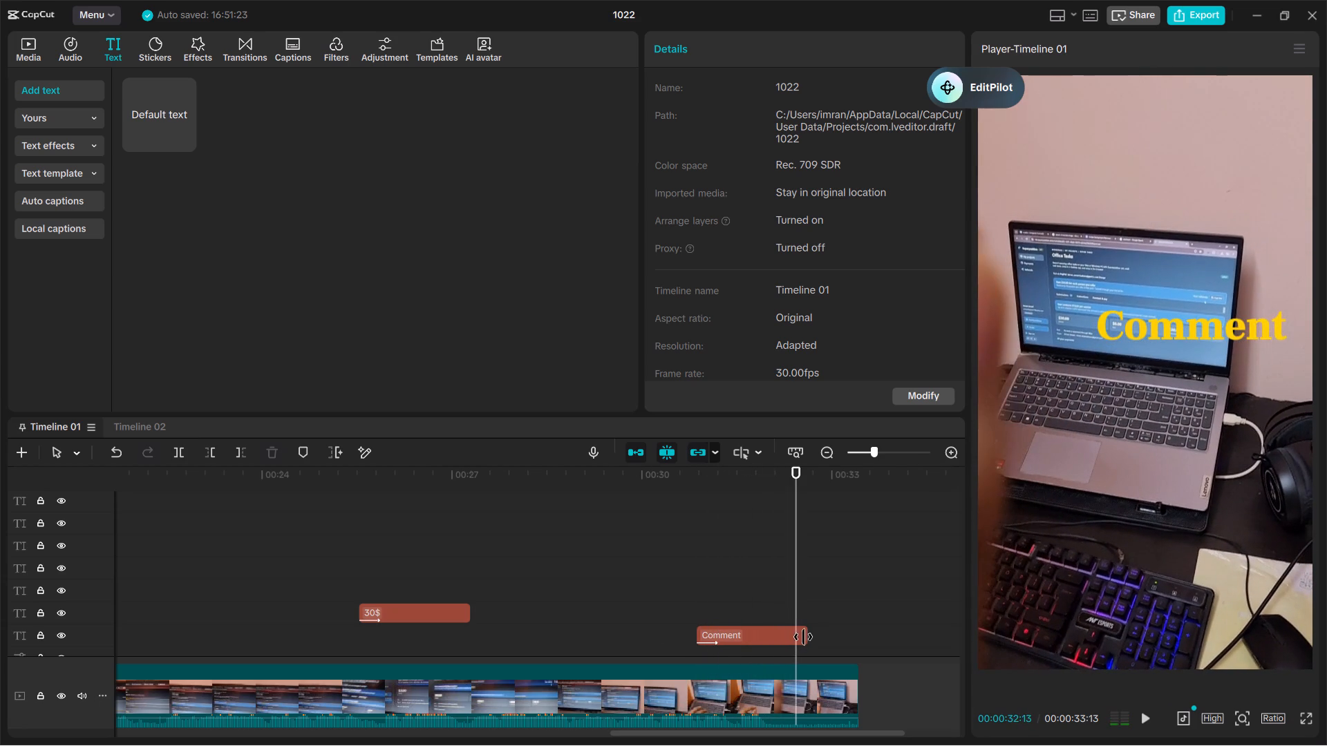
Shorten the Comment caption so it ends at about 32 seconds, and play the video to its end.
{"action": "left_click", "coordinate": [804, 637]}
{"action": "left_click_drag", "start_coordinate": [804, 637], "coordinate": [786, 637]}
{"action": "key", "text": "space"}
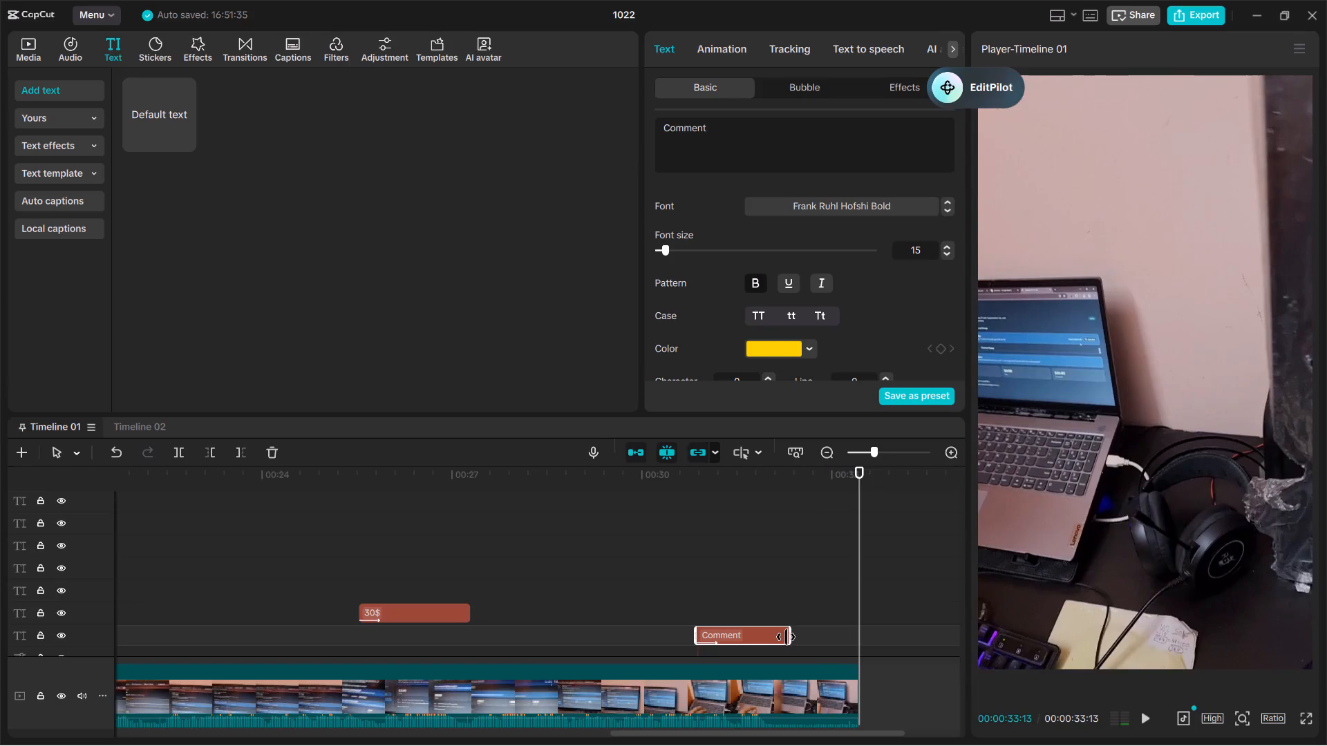
Extend the Comment caption on the timeline so it ends at about 32.5 seconds.
{"action": "left_click_drag", "start_coordinate": [786, 637], "coordinate": [794, 637]}
Return to the start of the video and play the opening captions in short bursts to examine their timing and layout.
{"action": "left_click_drag", "start_coordinate": [856, 568], "coordinate": [498, 550]}
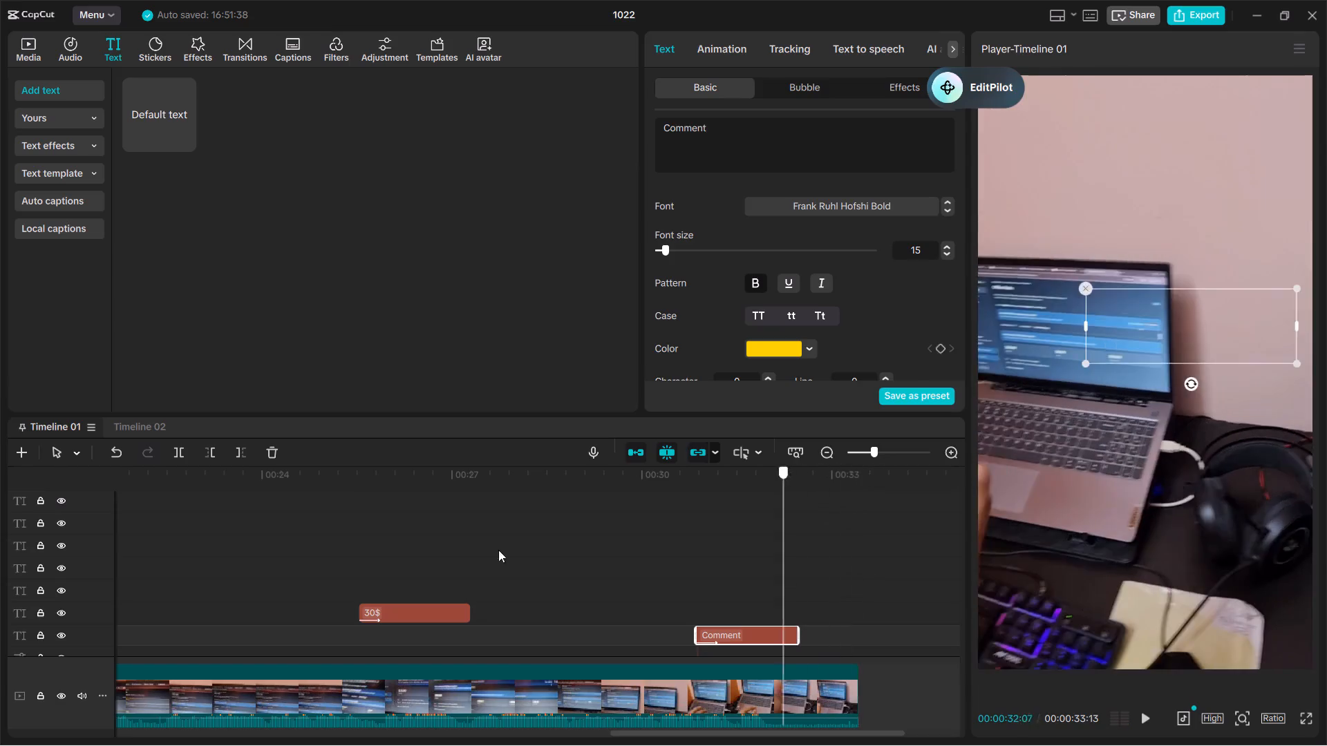
{"action": "left_click_drag", "start_coordinate": [498, 550], "coordinate": [0, 618]}
{"action": "key", "text": "space"}
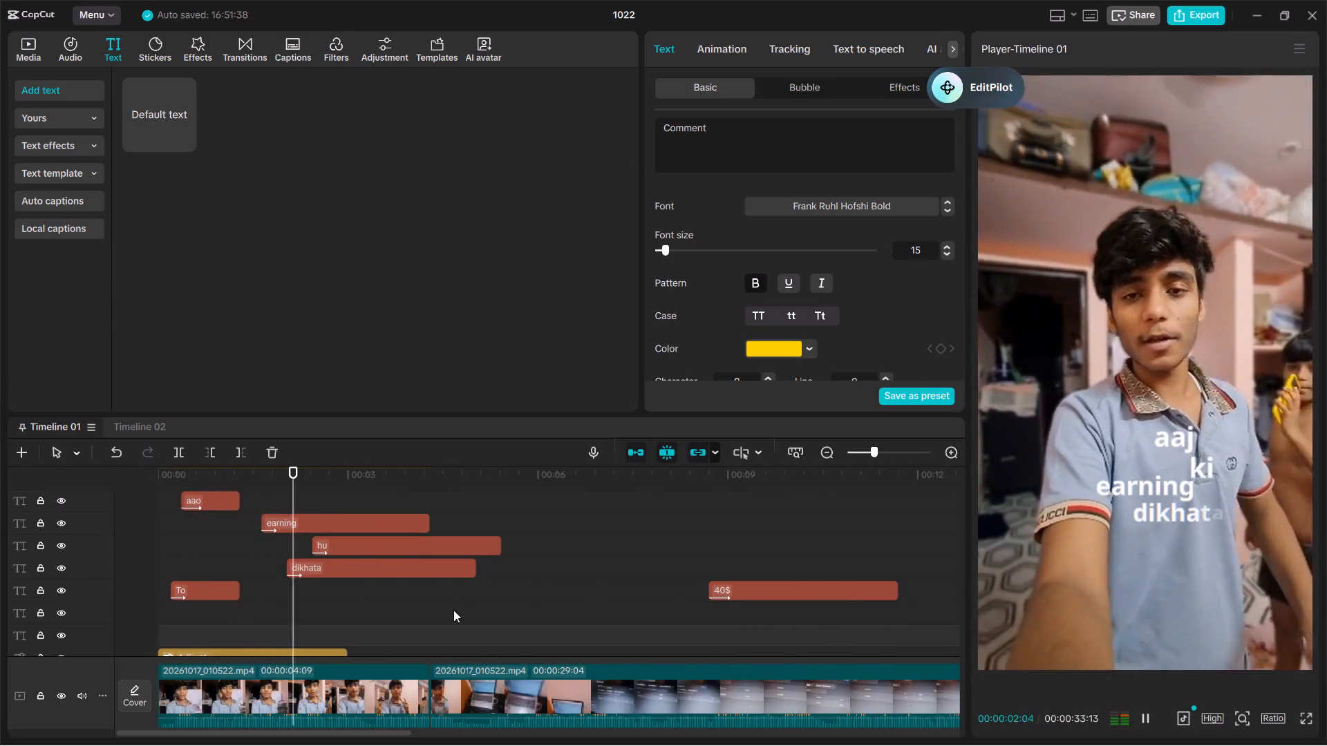
{"action": "key", "text": "space"}
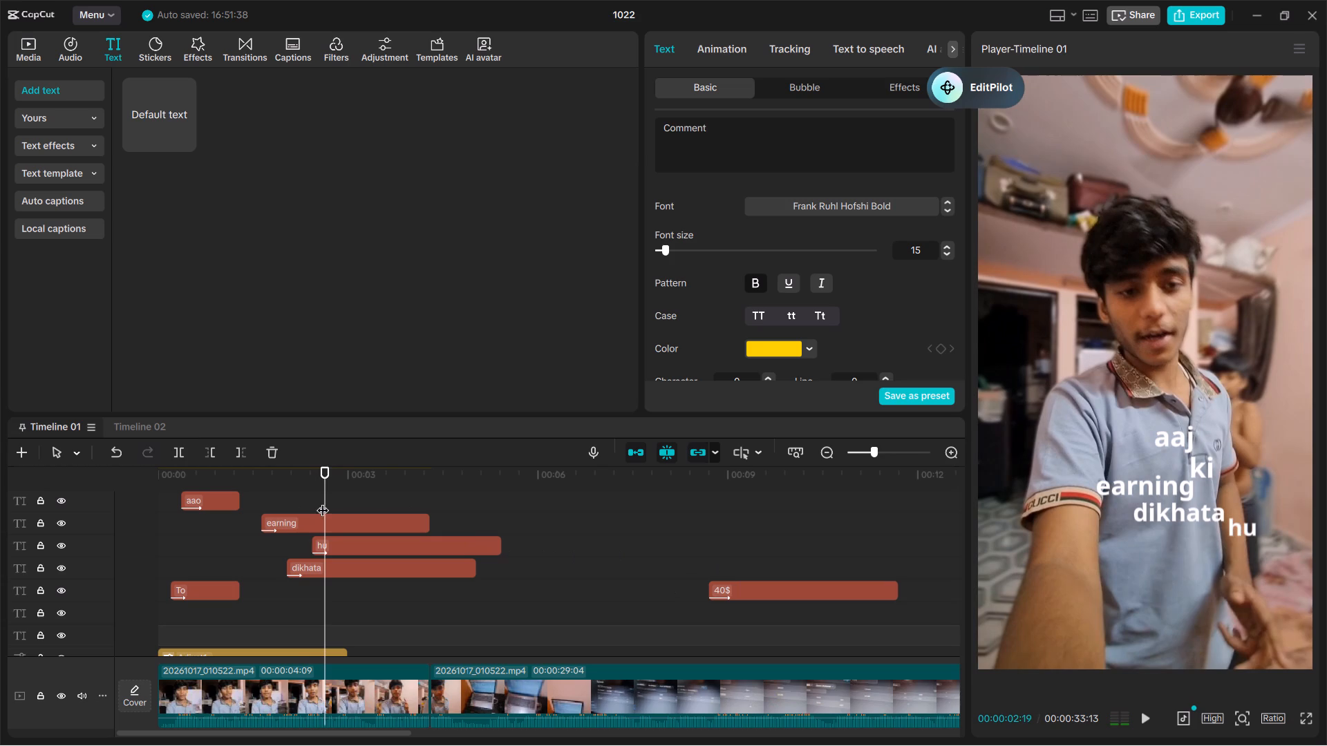
{"action": "left_click_drag", "start_coordinate": [326, 498], "coordinate": [121, 534]}
{"action": "key", "text": "space"}
{"action": "key", "text": "space"}
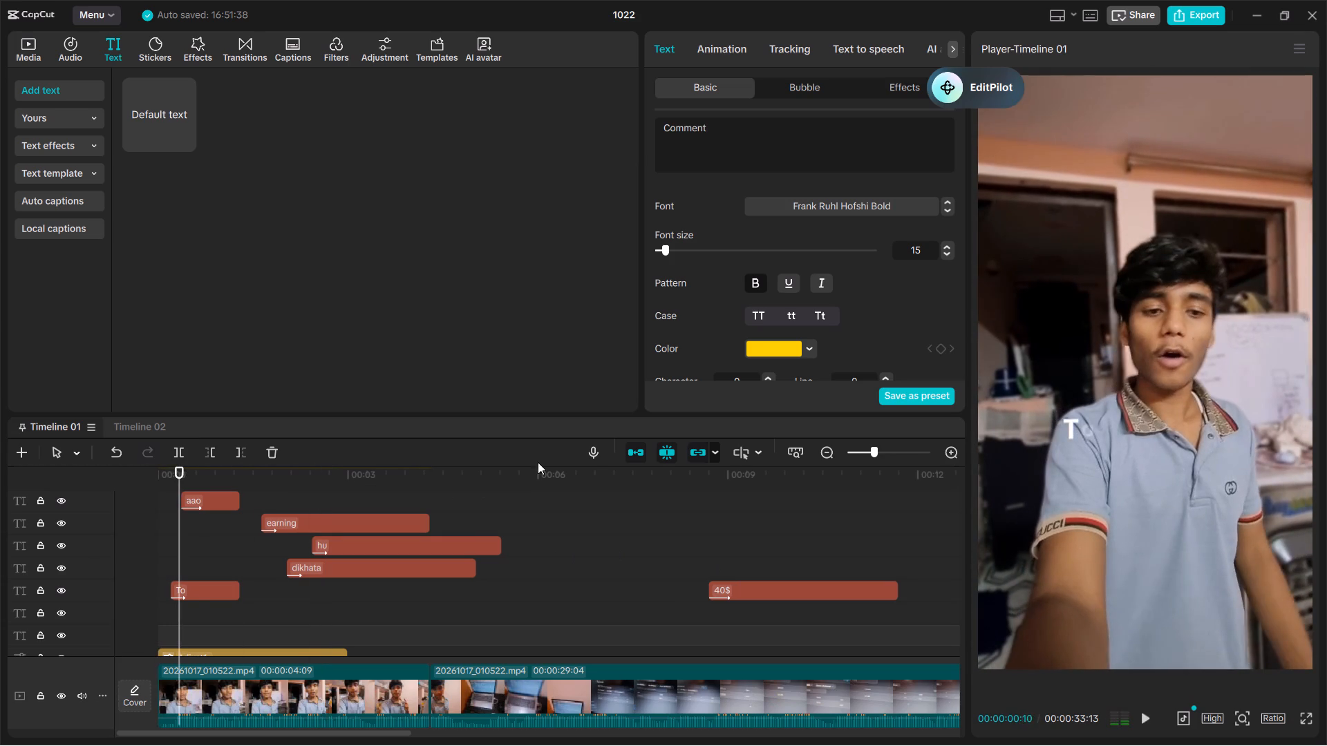
{"action": "key", "text": "space"}
{"action": "key", "text": "space"}
{"action": "key", "text": "space"}
{"action": "key", "text": "space"}
{"action": "key", "text": "space"}
{"action": "key", "text": "space"}
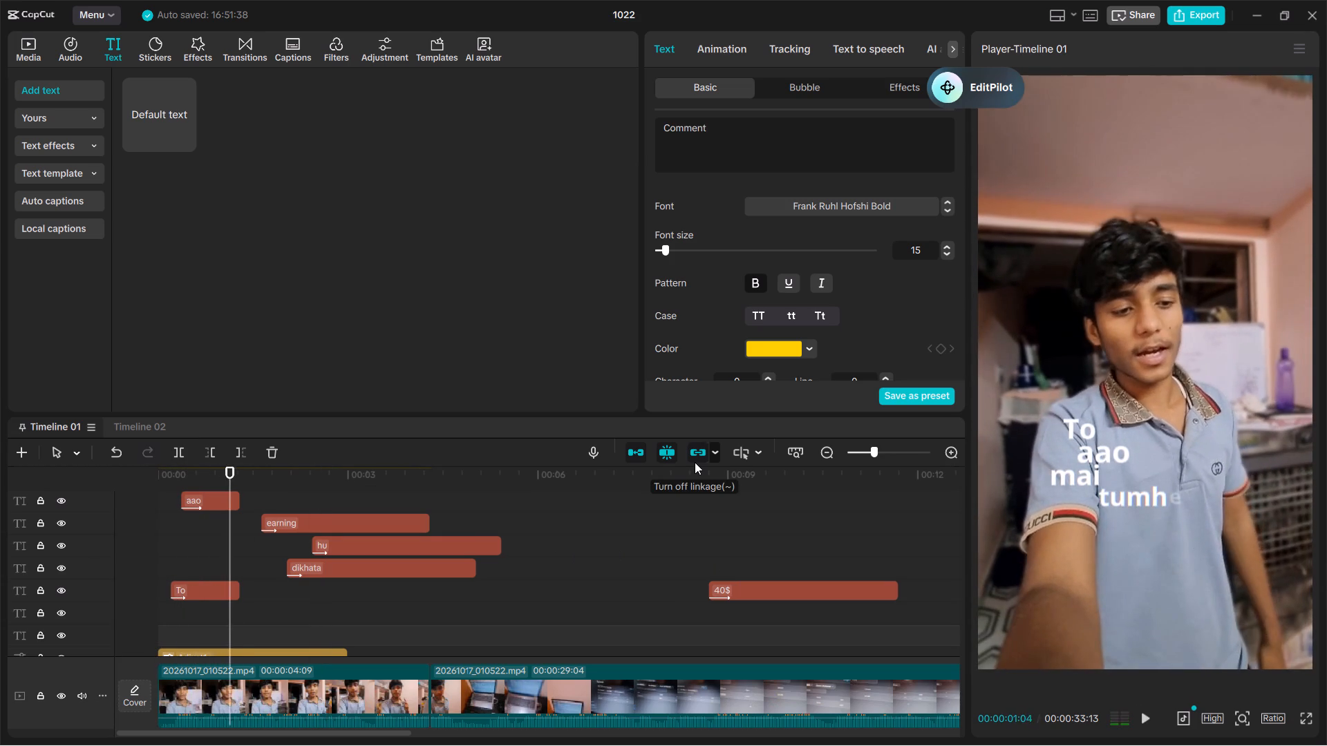
{"action": "key", "text": "space"}
{"action": "key", "text": "space"}
{"action": "key", "text": "space"}
{"action": "key", "text": "space"}
{"action": "key", "text": "space"}
{"action": "key", "text": "space"}
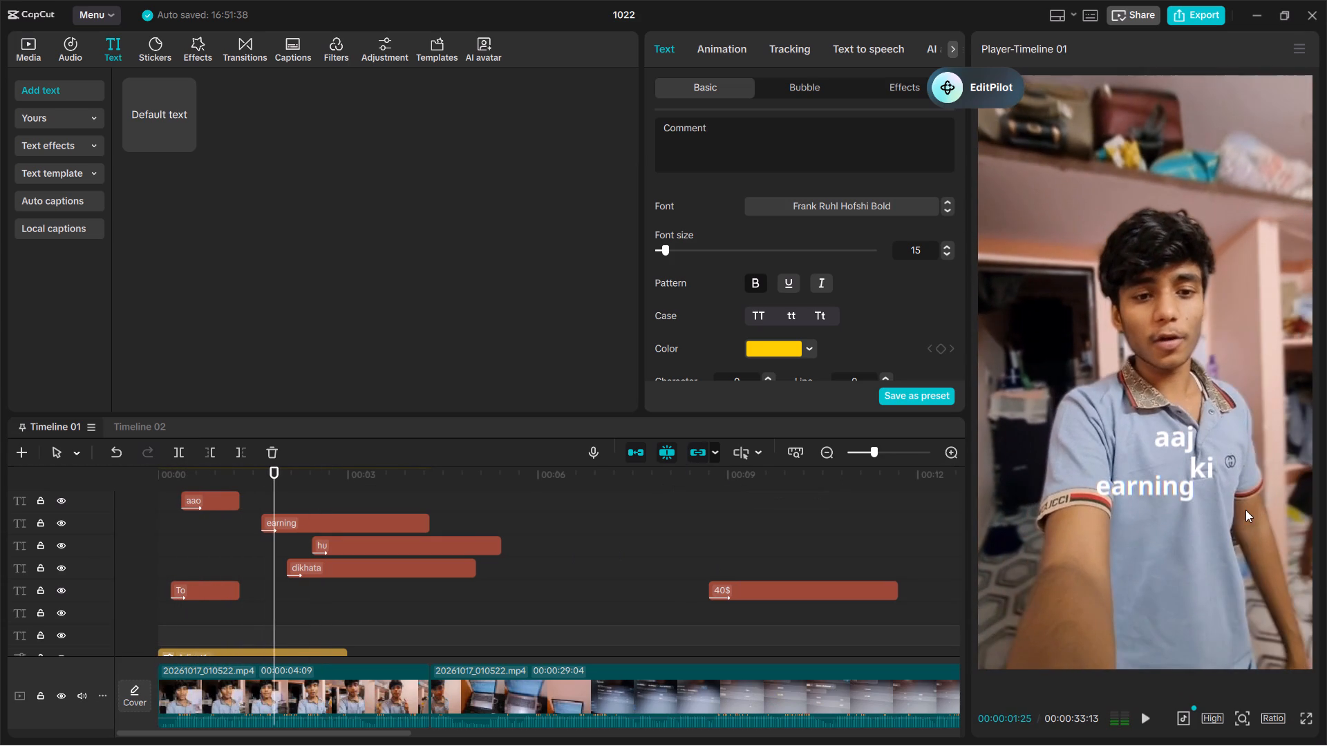
{"action": "key", "text": "space"}
{"action": "key", "text": "space"}
{"action": "key", "text": "space"}
{"action": "key", "text": "space"}
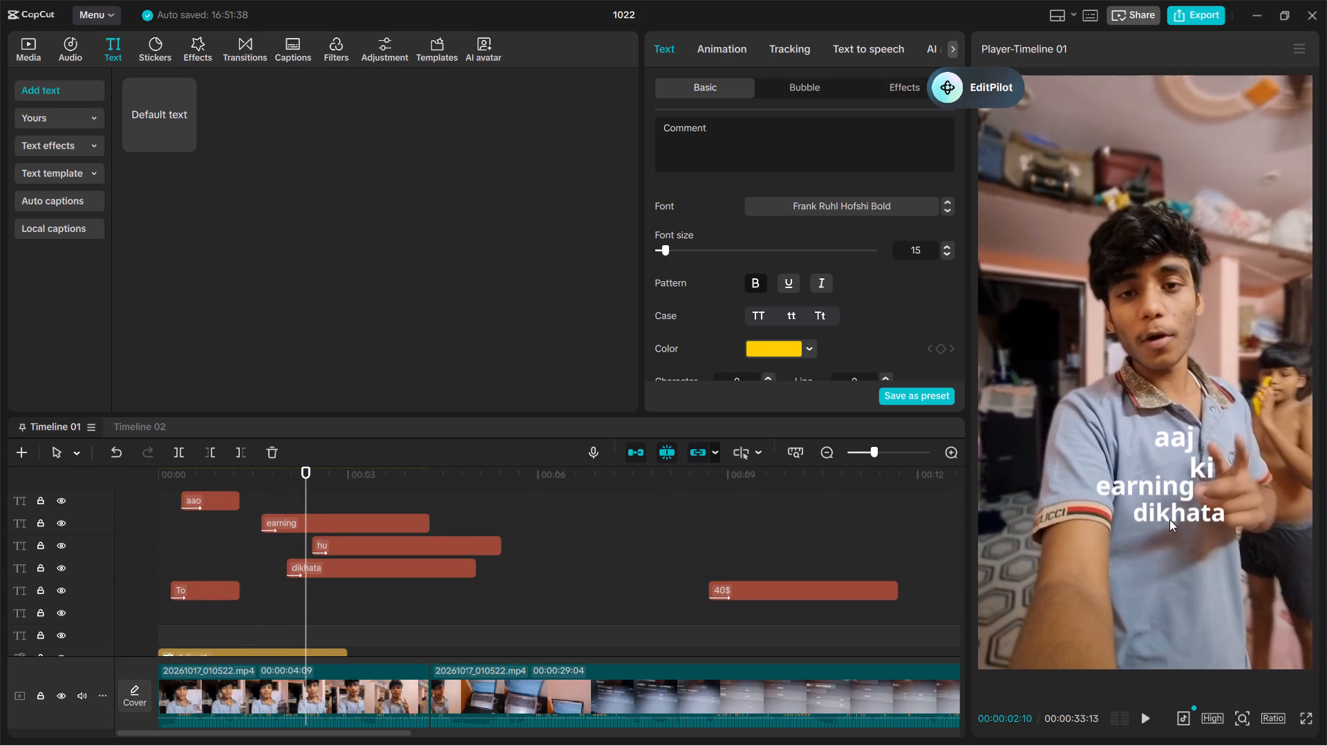
Move the dikhata and earning captions out of the way and place aaj and ki side by side on one line.
{"action": "left_click_drag", "start_coordinate": [1169, 519], "coordinate": [1140, 580]}
{"action": "left_click_drag", "start_coordinate": [1127, 488], "coordinate": [1279, 583]}
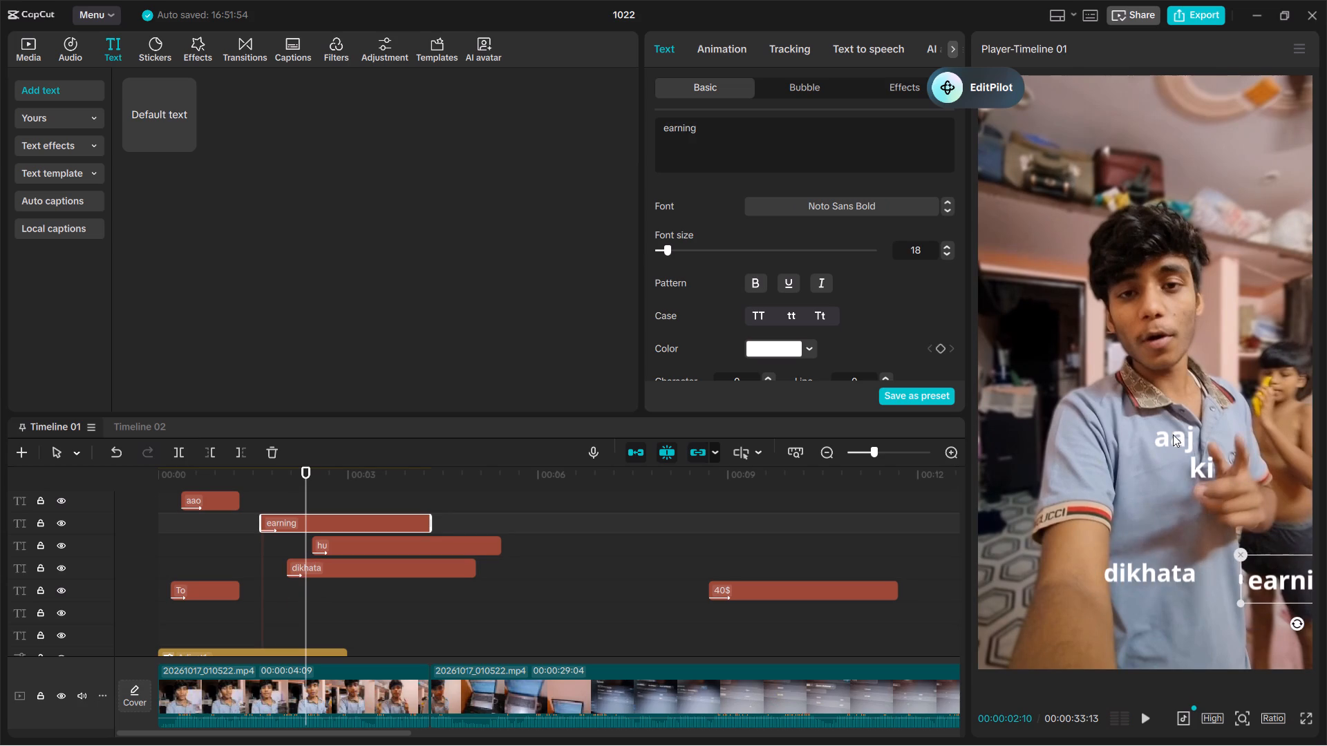
{"action": "left_click_drag", "start_coordinate": [1176, 434], "coordinate": [1158, 446]}
{"action": "left_click_drag", "start_coordinate": [1210, 470], "coordinate": [1197, 459]}
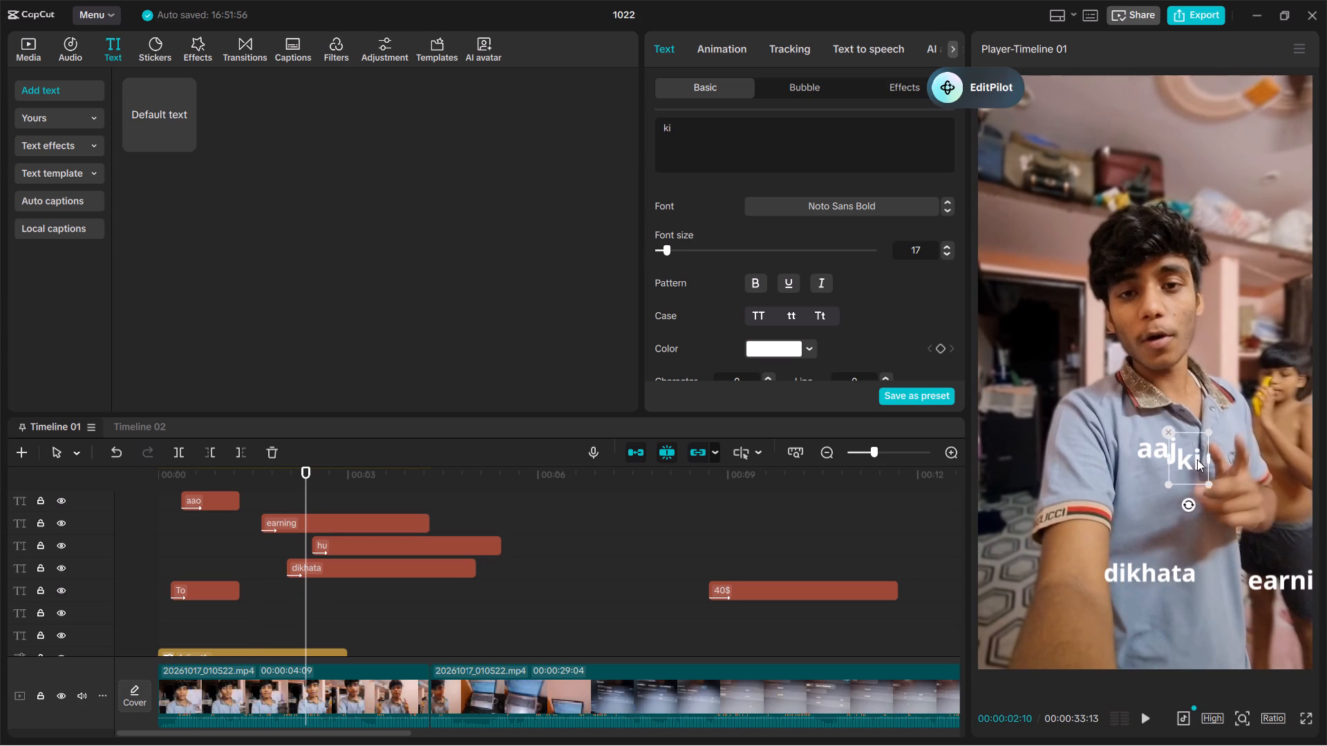
{"action": "left_click_drag", "start_coordinate": [1197, 459], "coordinate": [1200, 453]}
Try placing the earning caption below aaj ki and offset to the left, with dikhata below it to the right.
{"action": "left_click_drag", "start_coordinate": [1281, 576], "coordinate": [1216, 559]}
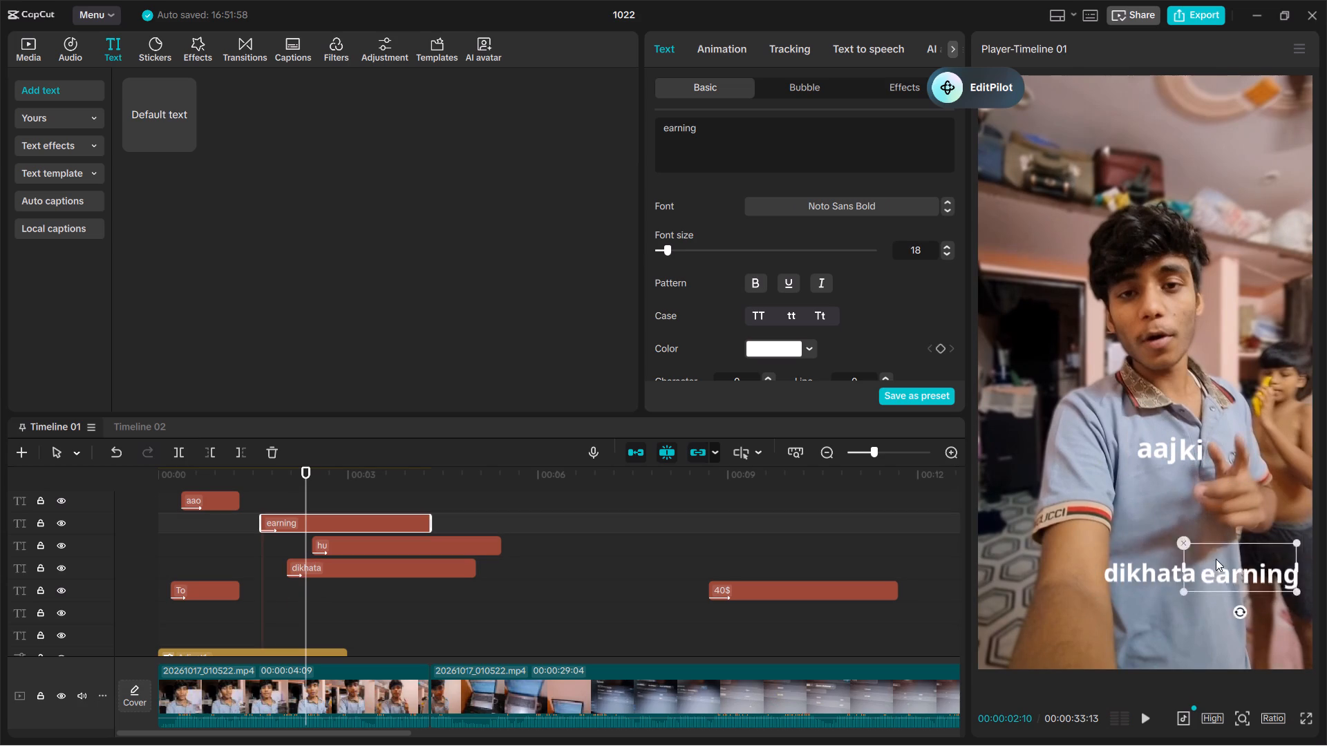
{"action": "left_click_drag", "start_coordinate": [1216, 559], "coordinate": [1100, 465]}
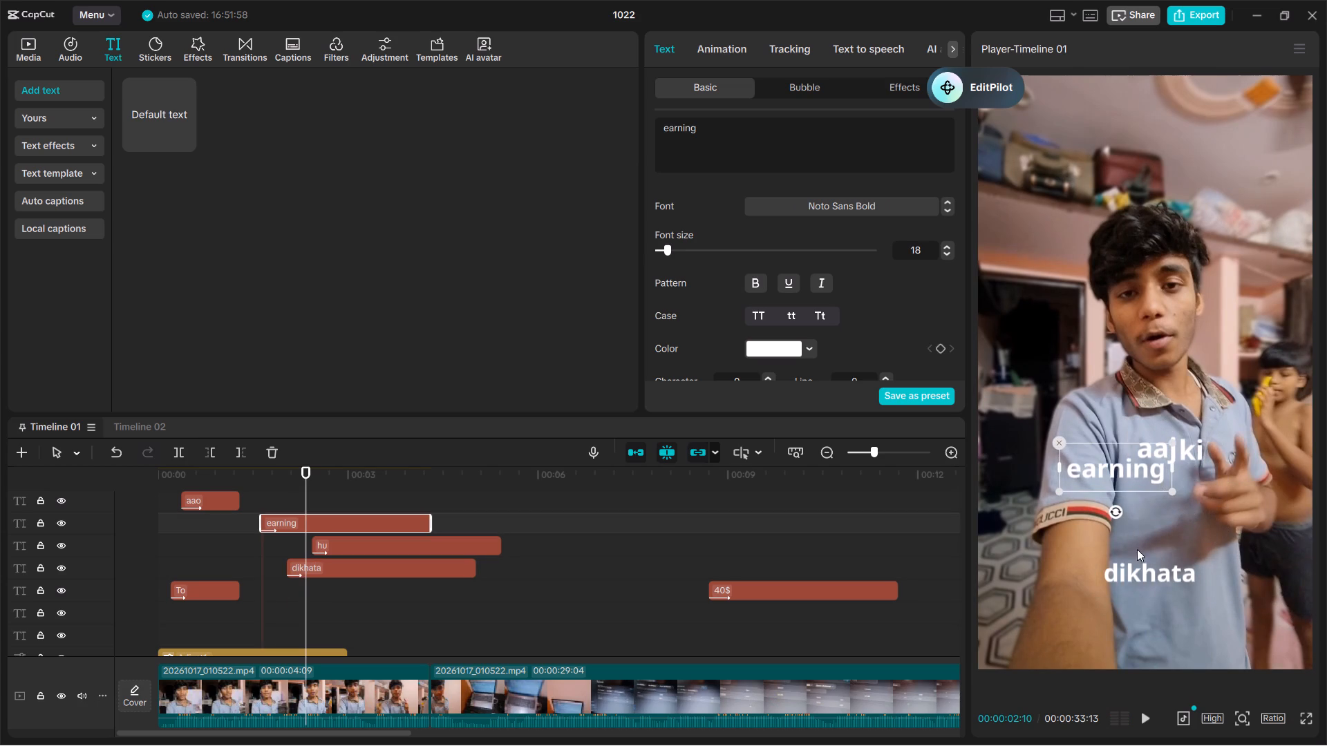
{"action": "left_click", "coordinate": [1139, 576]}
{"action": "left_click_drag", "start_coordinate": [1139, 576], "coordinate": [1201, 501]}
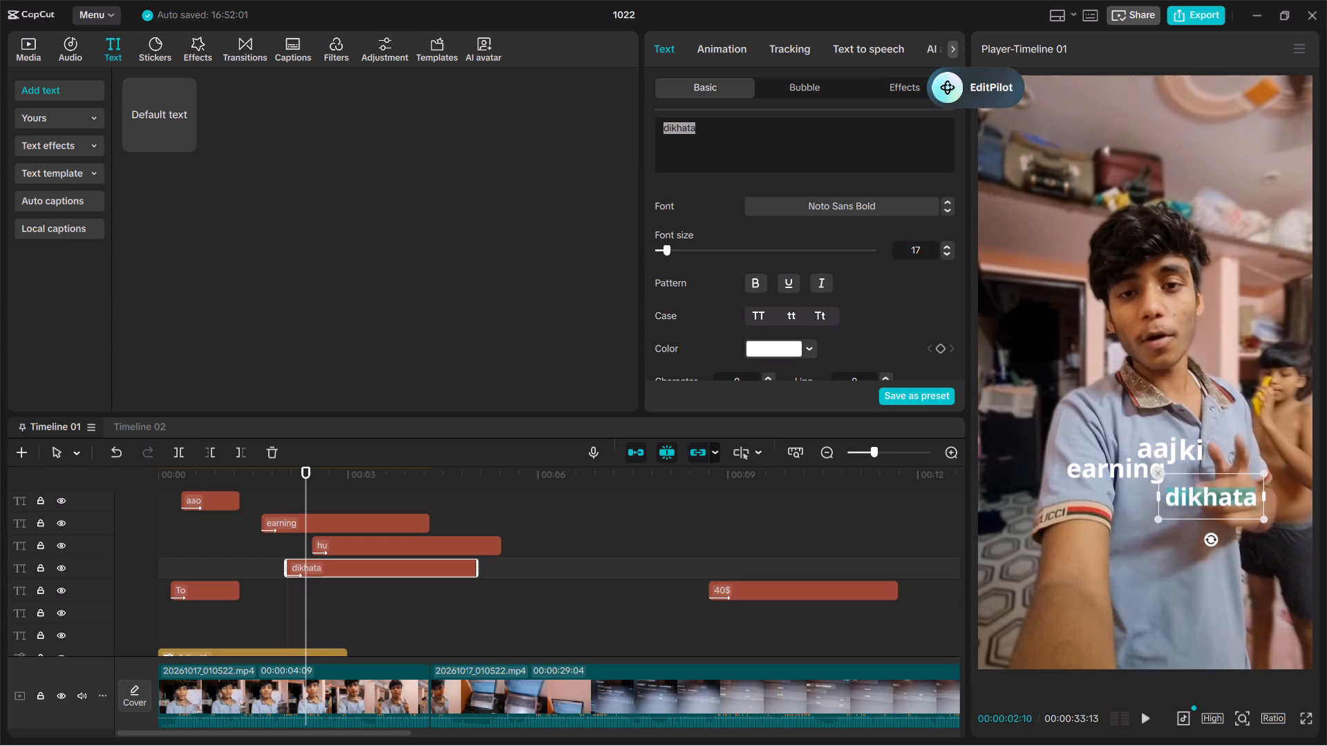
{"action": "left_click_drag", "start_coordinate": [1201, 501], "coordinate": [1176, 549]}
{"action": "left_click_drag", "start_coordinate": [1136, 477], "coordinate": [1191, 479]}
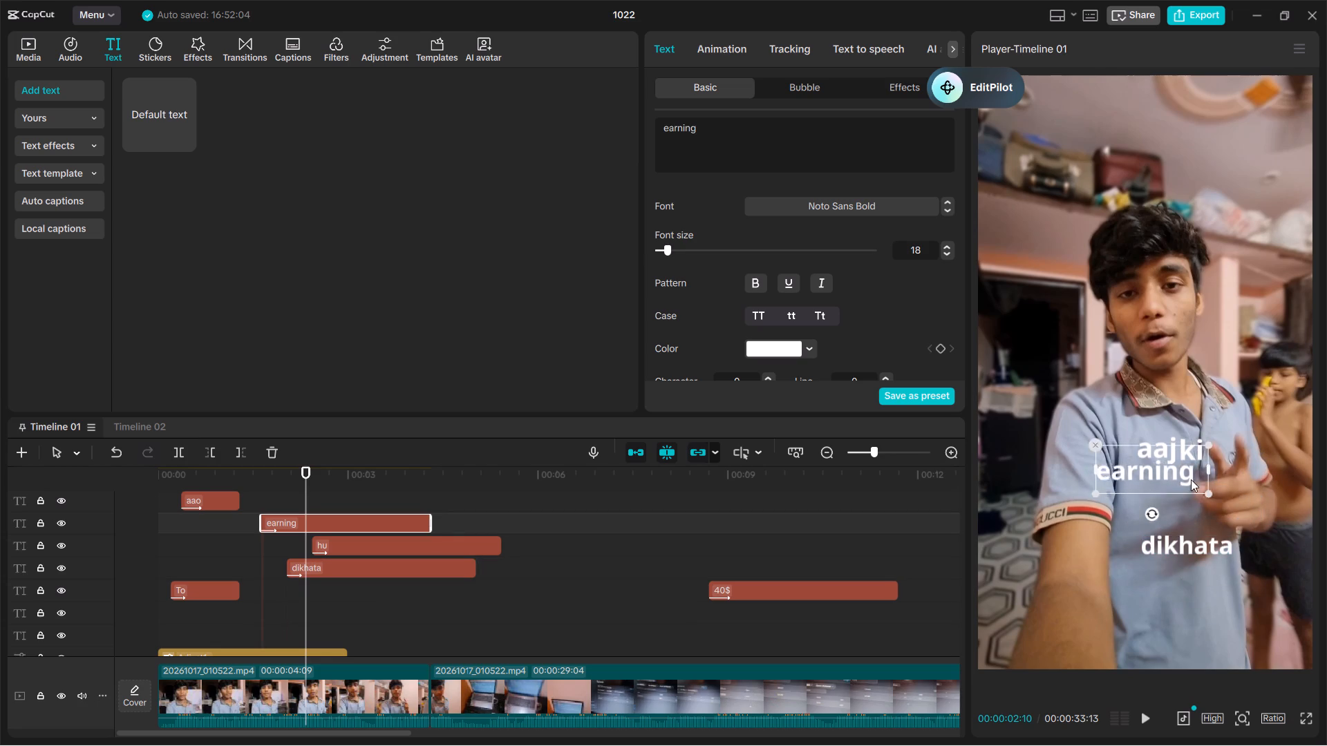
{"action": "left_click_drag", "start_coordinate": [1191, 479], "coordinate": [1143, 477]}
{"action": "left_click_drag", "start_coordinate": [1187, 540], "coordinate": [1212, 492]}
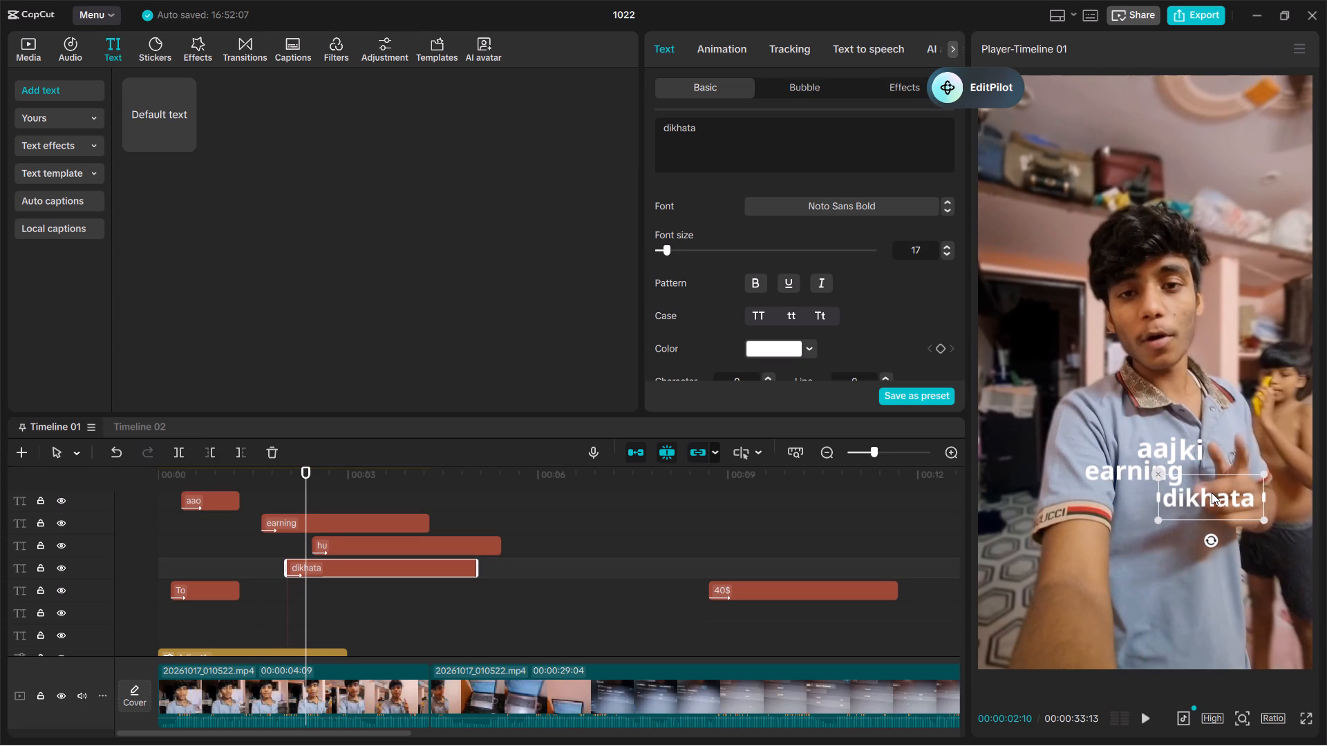
At the frame where hu appears, arrange earning below aaj ki to the right, with dikhata and hu side by side beneath.
{"action": "key", "text": "space"}
{"action": "key", "text": "space"}
{"action": "left_click_drag", "start_coordinate": [1245, 528], "coordinate": [1212, 480]}
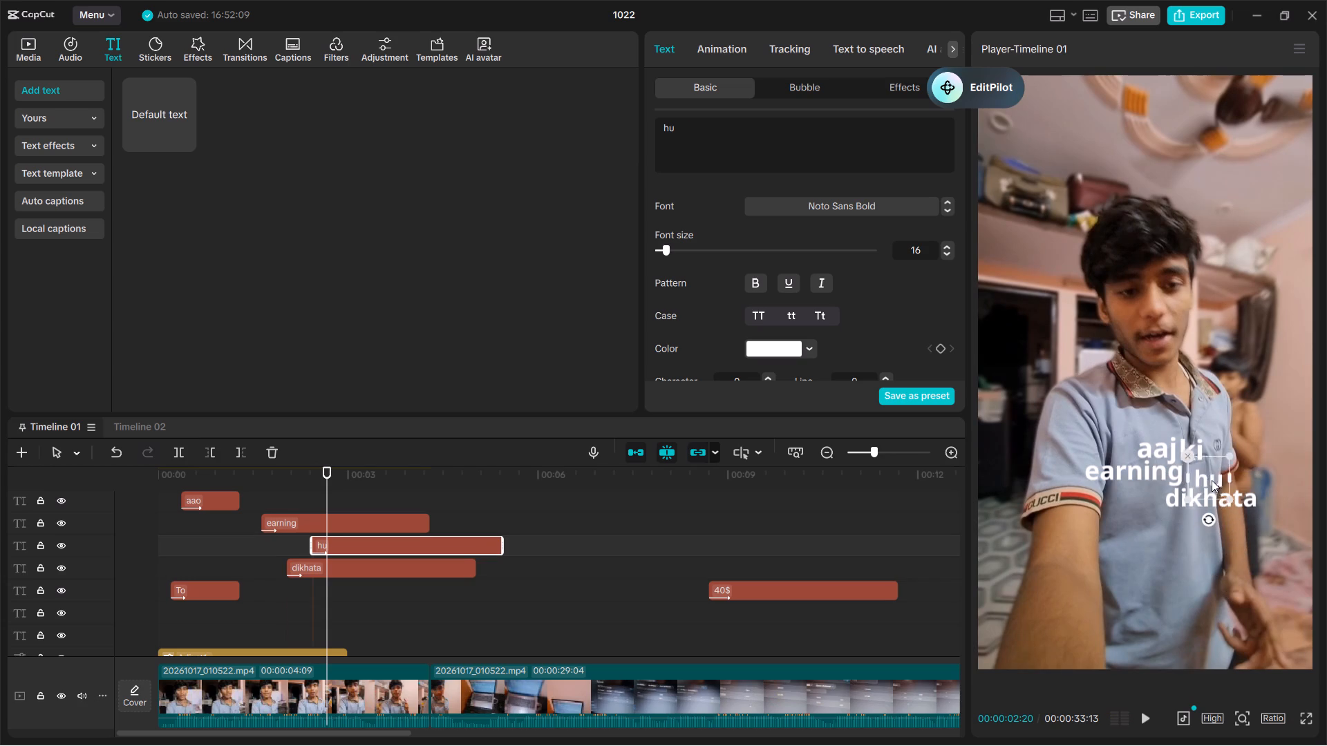
{"action": "left_click_drag", "start_coordinate": [1212, 480], "coordinate": [1183, 597]}
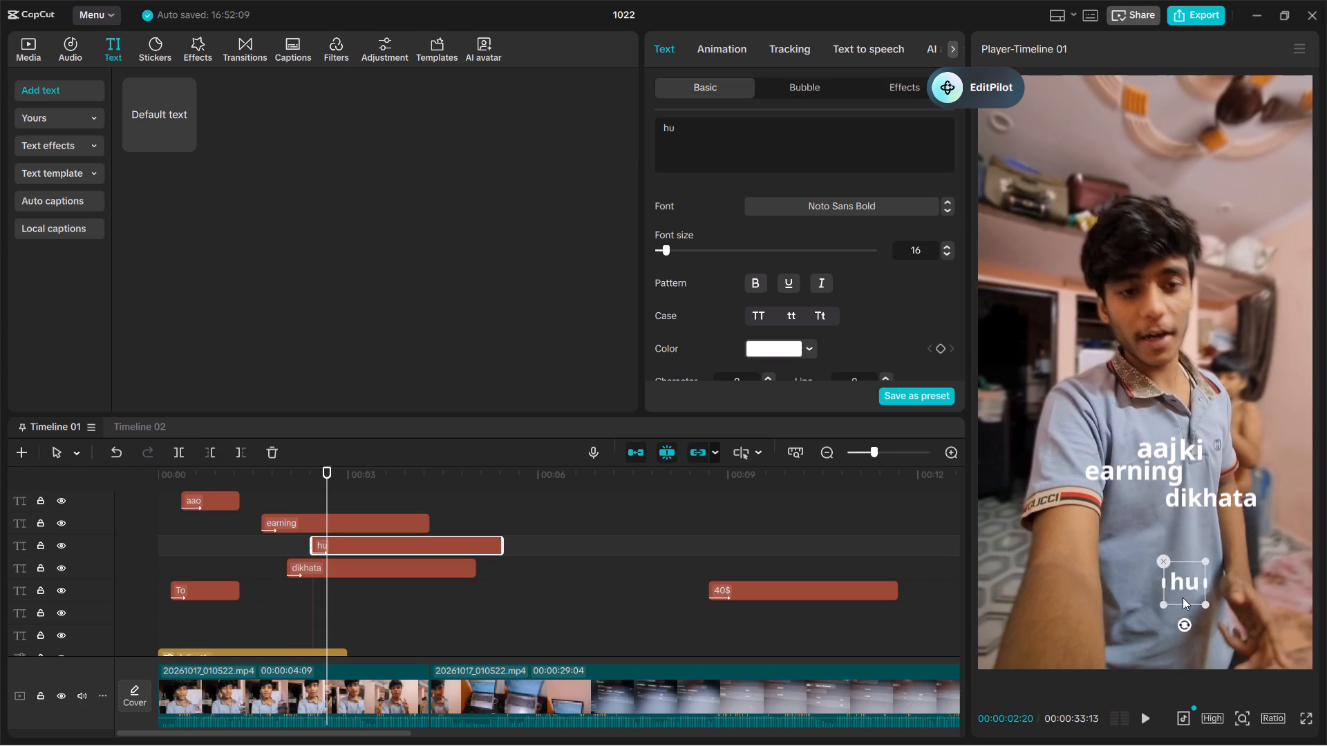
{"action": "left_click_drag", "start_coordinate": [1183, 597], "coordinate": [1116, 565]}
{"action": "left_click_drag", "start_coordinate": [1230, 504], "coordinate": [1164, 553]}
{"action": "left_click_drag", "start_coordinate": [1158, 477], "coordinate": [1251, 489]}
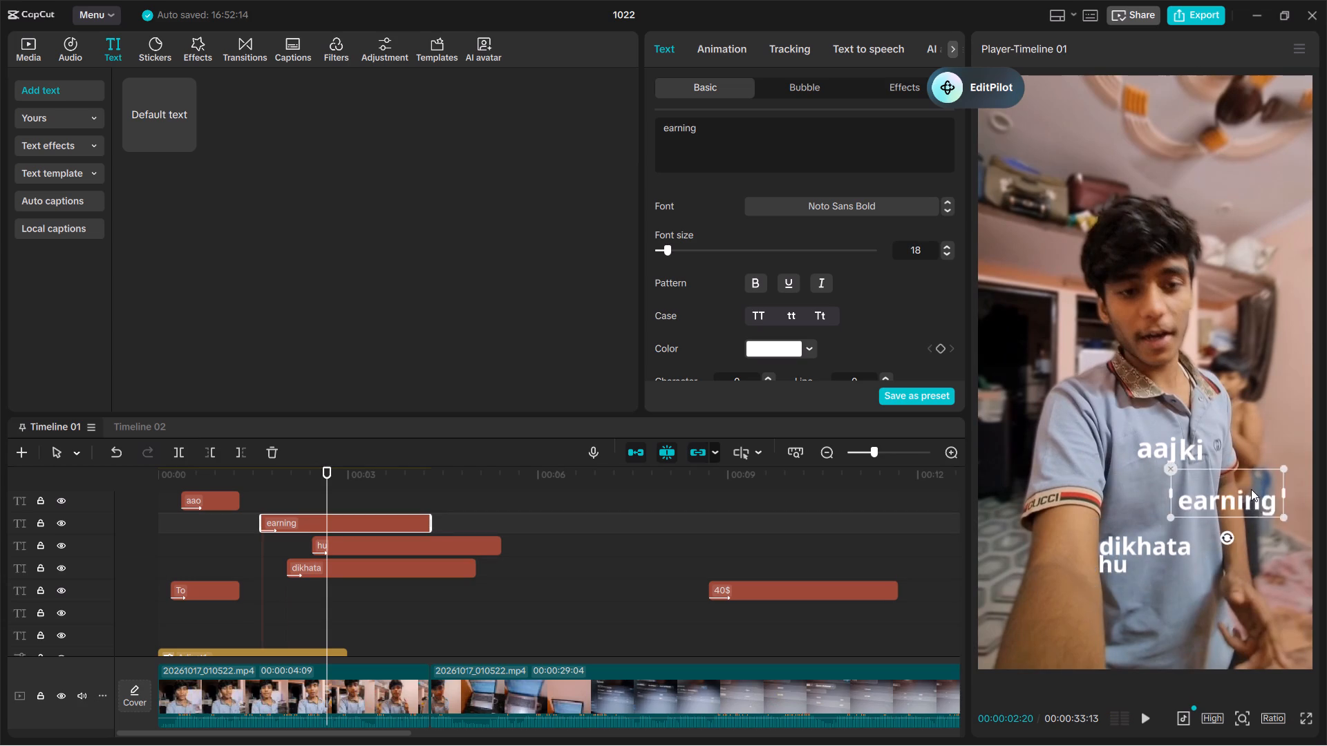
{"action": "left_click_drag", "start_coordinate": [1251, 489], "coordinate": [1167, 501]}
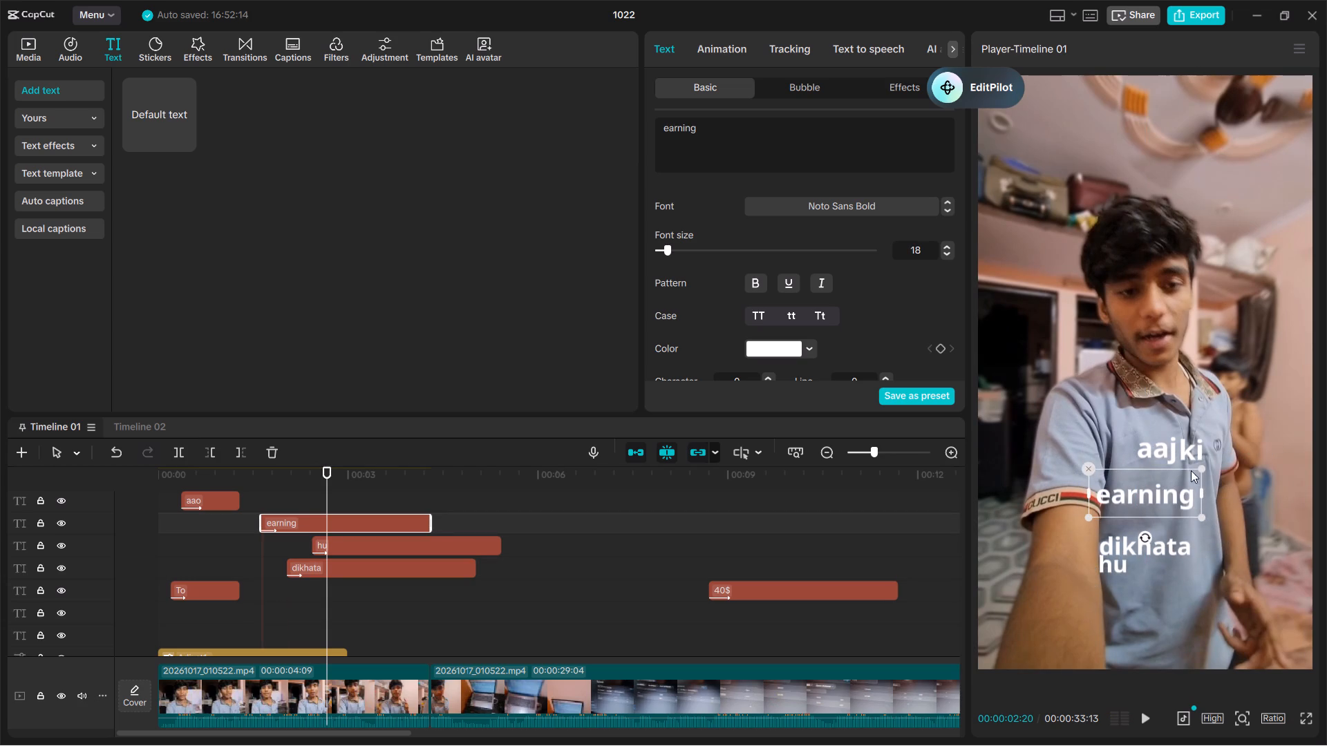
{"action": "left_click_drag", "start_coordinate": [1143, 495], "coordinate": [1212, 474]}
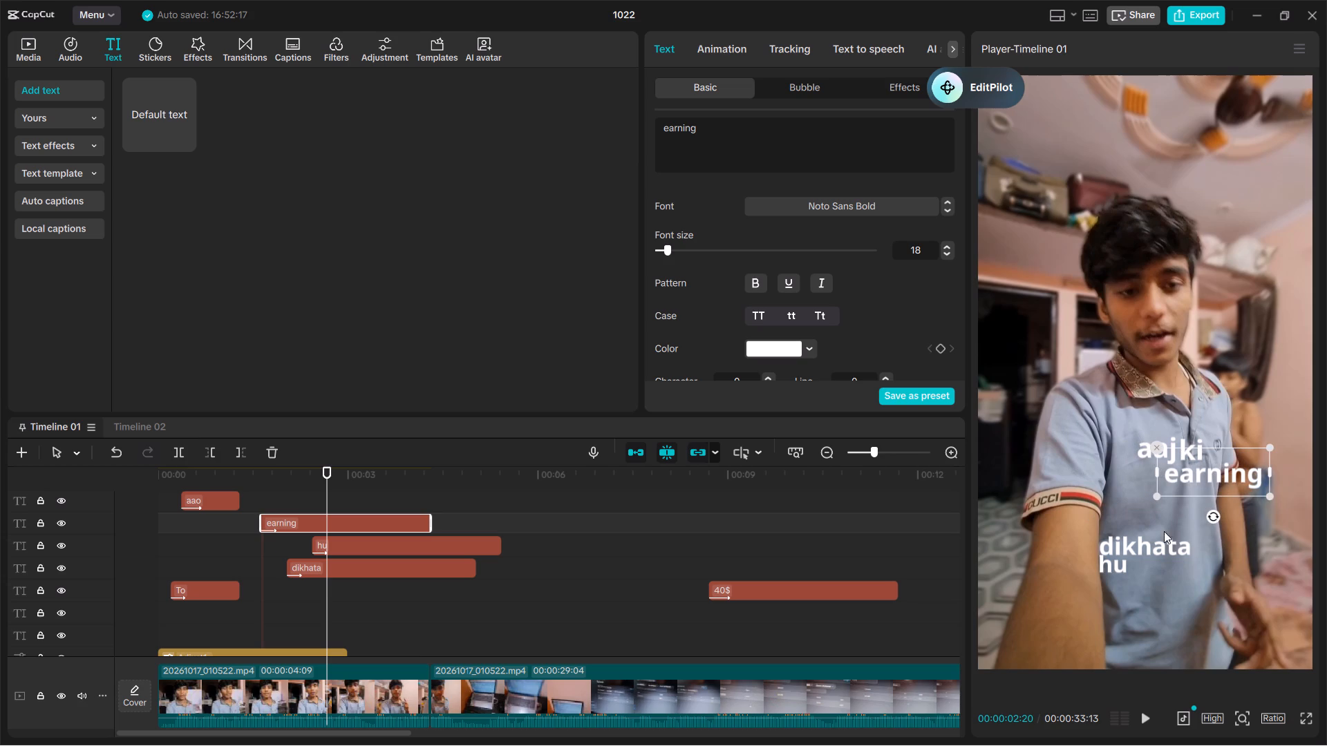
{"action": "left_click_drag", "start_coordinate": [1149, 549], "coordinate": [1136, 501]}
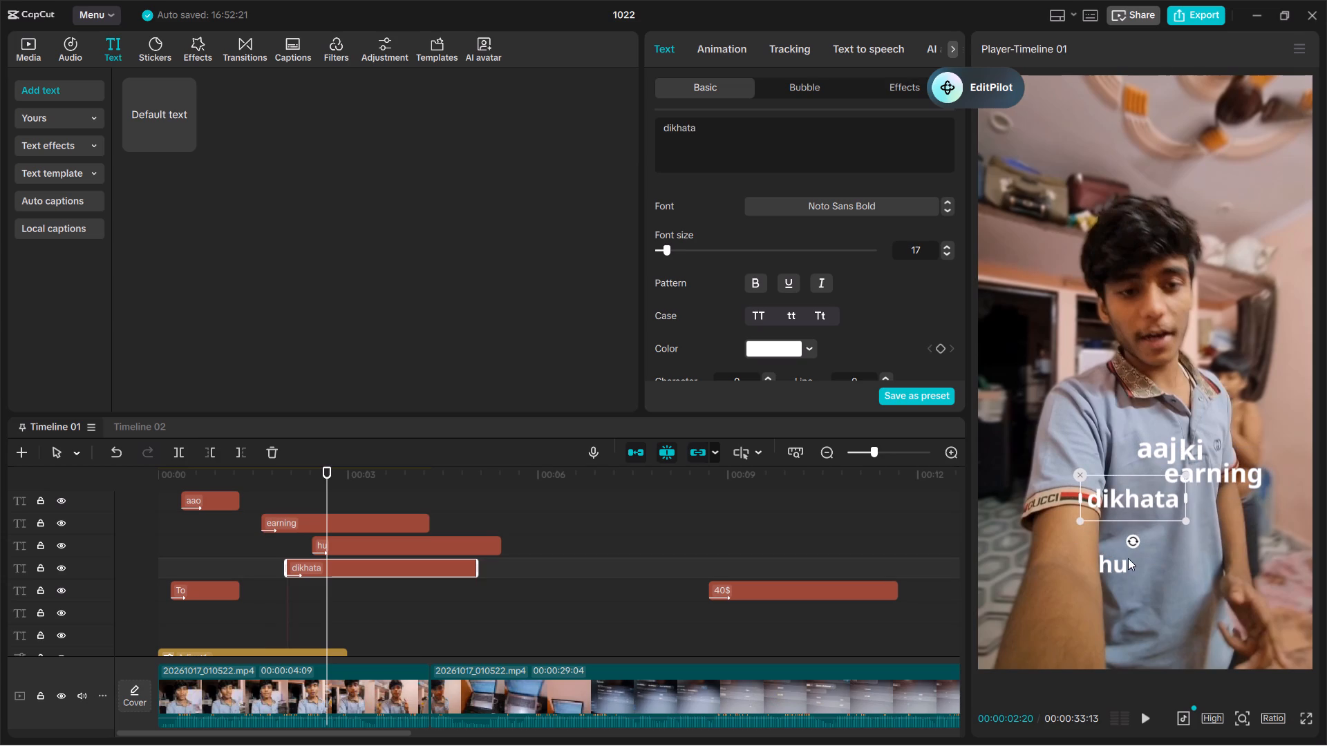
{"action": "left_click_drag", "start_coordinate": [1110, 571], "coordinate": [1192, 516]}
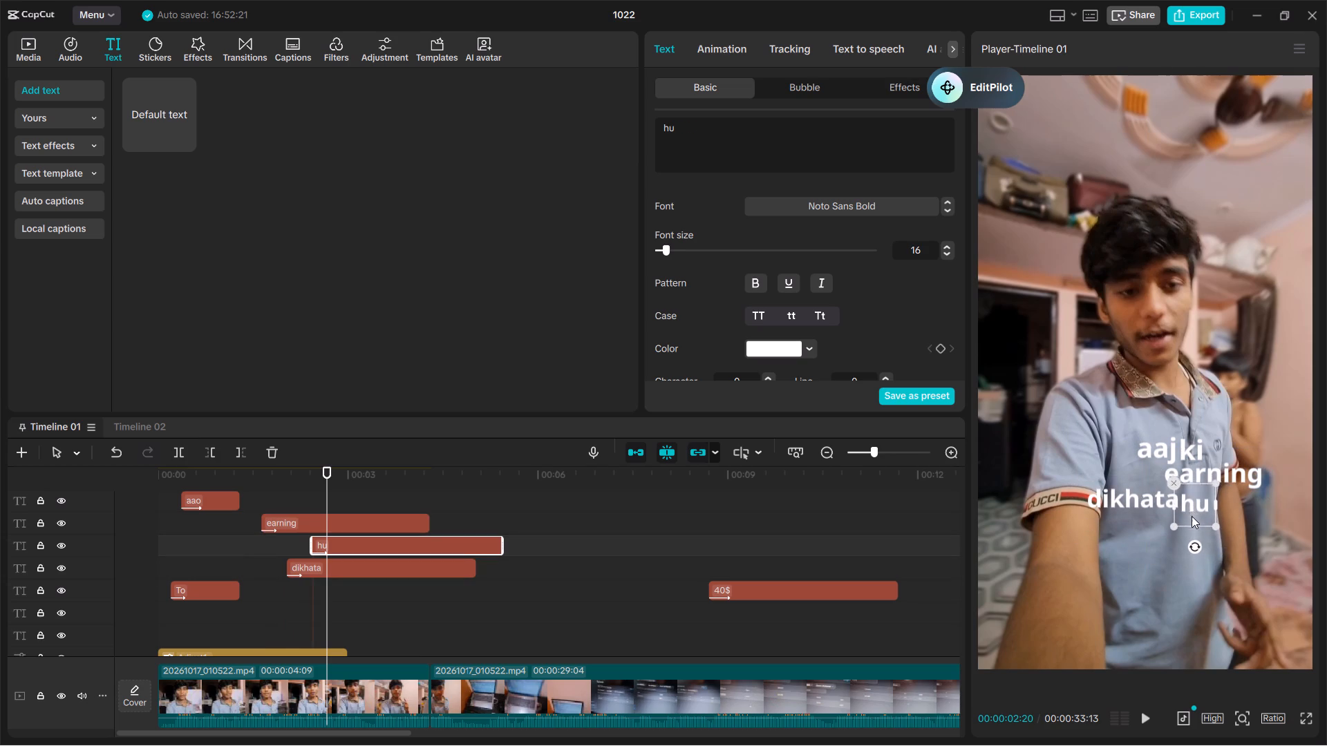
{"action": "left_click_drag", "start_coordinate": [1192, 516], "coordinate": [1192, 519]}
Play the video from the rearranged opening captions on to about 14 seconds to check the section.
{"action": "key", "text": "space"}
{"action": "key", "text": "space"}
{"action": "key", "text": "space"}
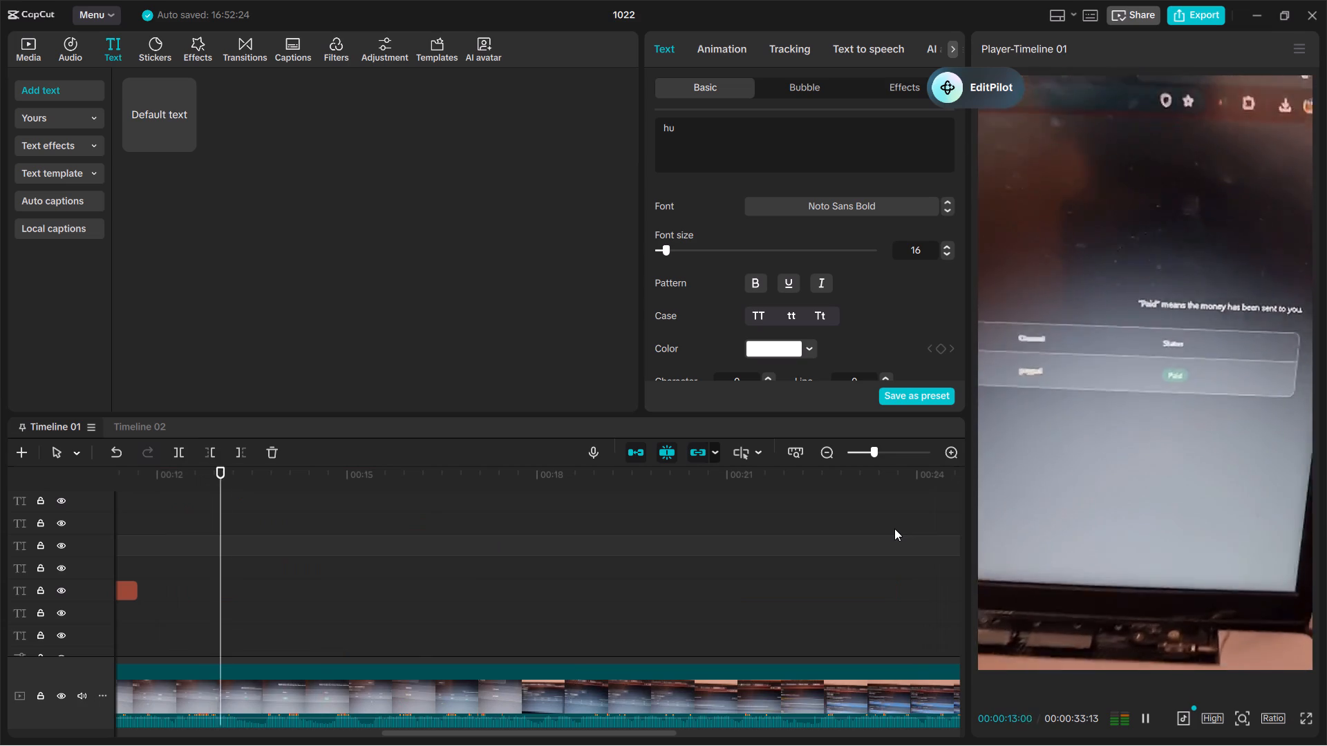
{"action": "key", "text": "space"}
{"action": "key", "text": "space"}
{"action": "key", "text": "space"}
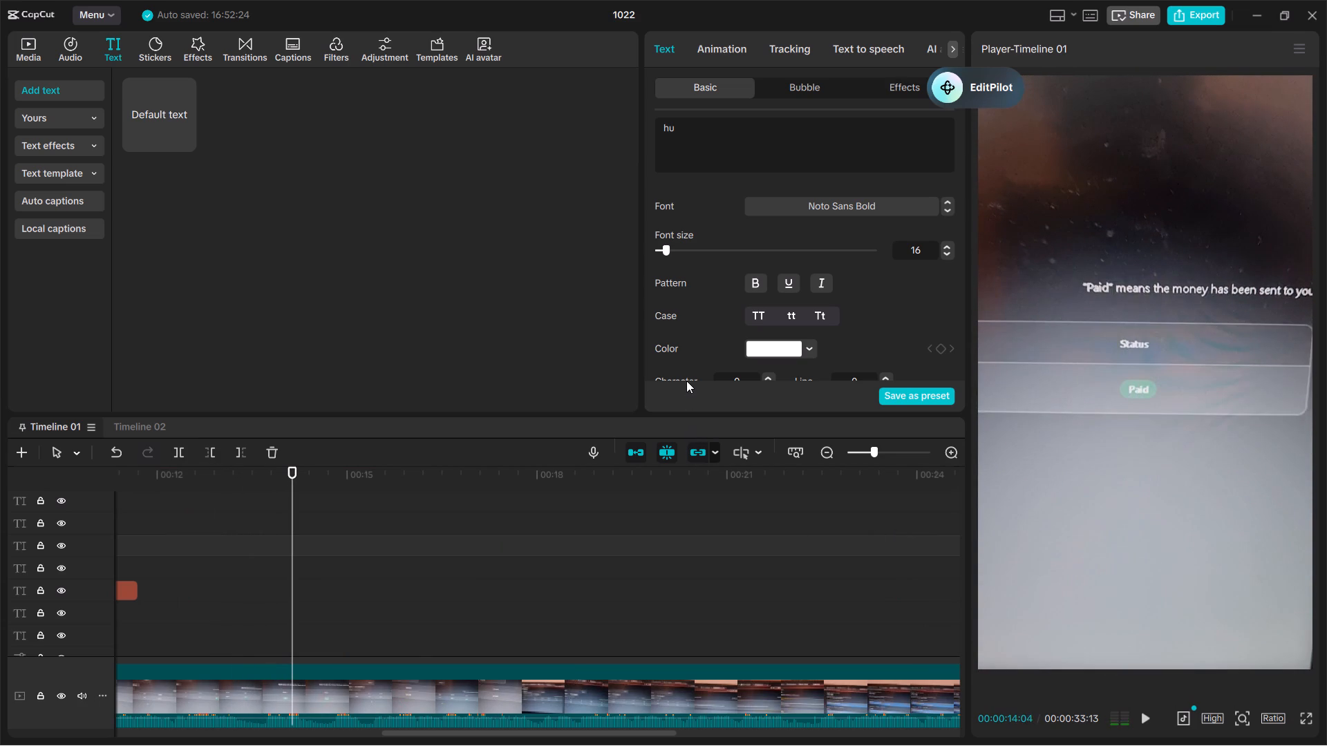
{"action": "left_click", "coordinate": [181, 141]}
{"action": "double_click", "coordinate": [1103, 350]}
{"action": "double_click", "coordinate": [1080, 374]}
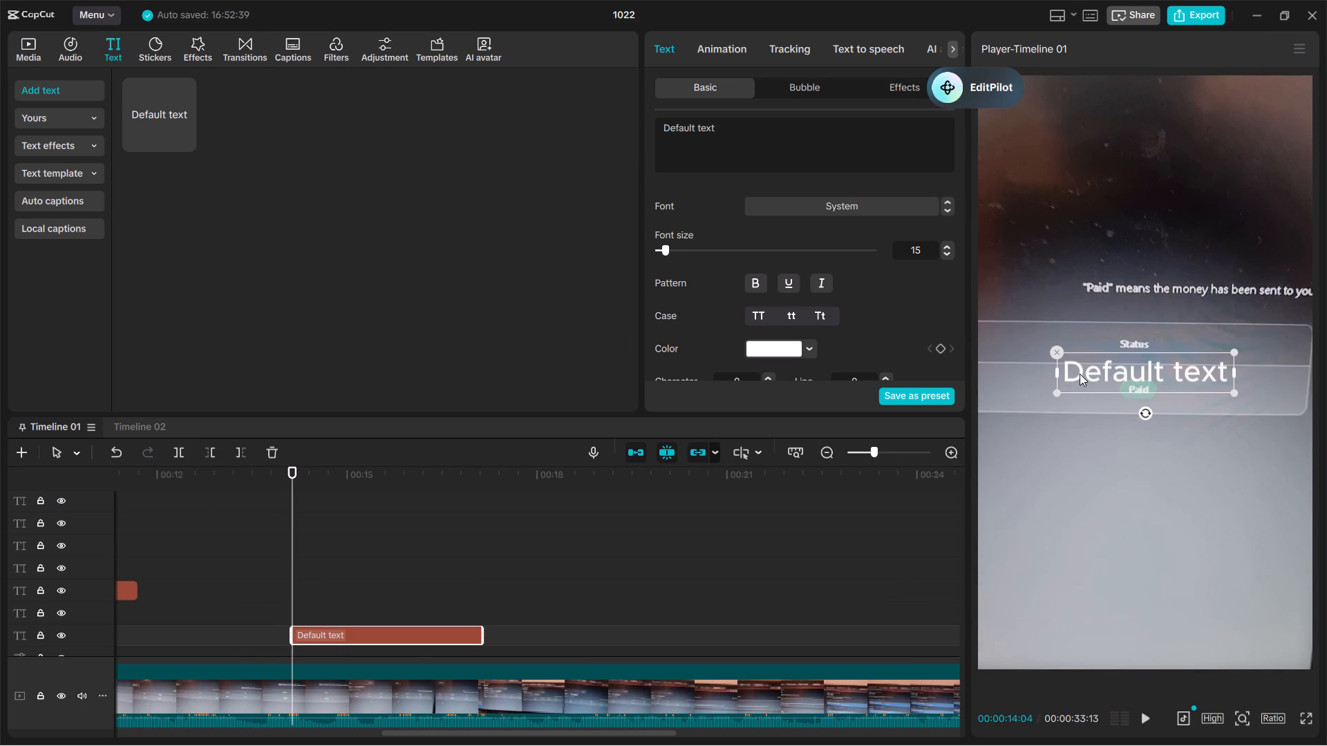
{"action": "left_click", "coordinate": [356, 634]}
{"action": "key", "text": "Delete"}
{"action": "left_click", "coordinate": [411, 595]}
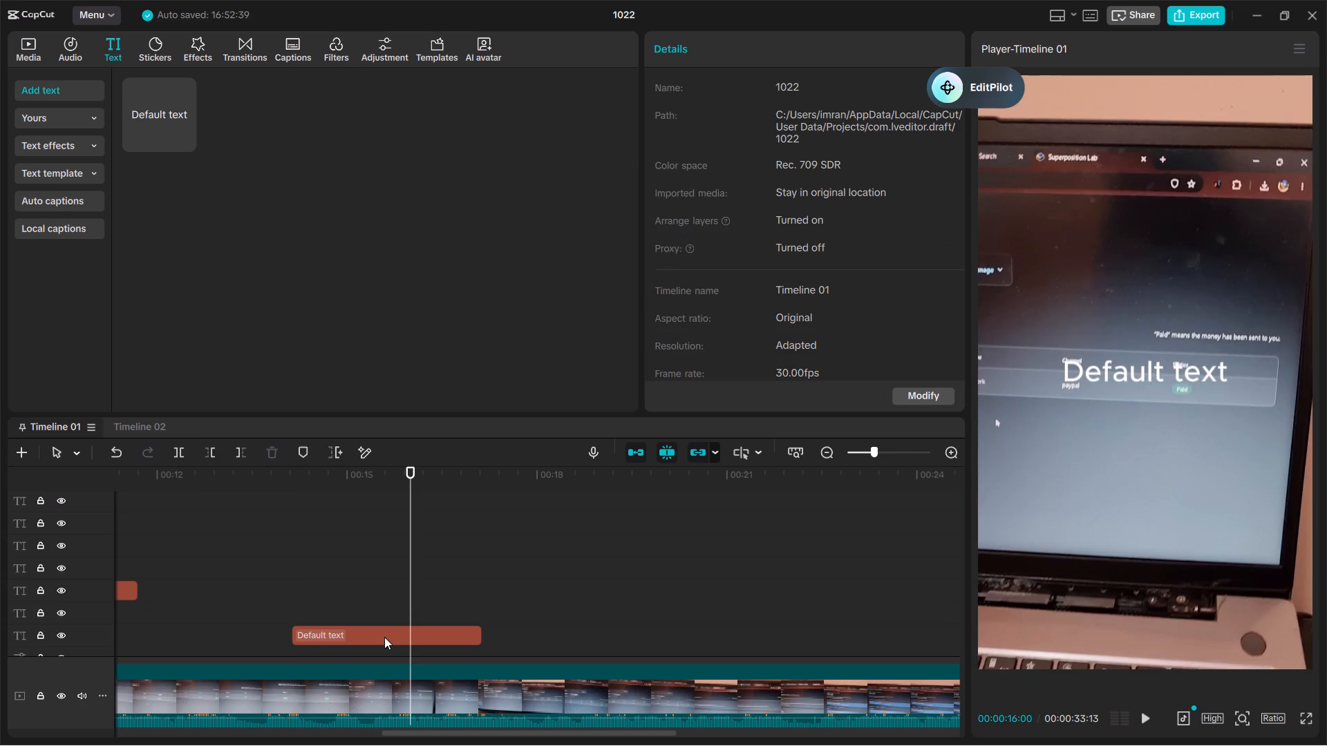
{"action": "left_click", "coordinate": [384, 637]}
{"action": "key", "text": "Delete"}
Copy the 40$ caption to the 16-second mark and change the copy's text to paypal.
{"action": "left_click", "coordinate": [124, 589]}
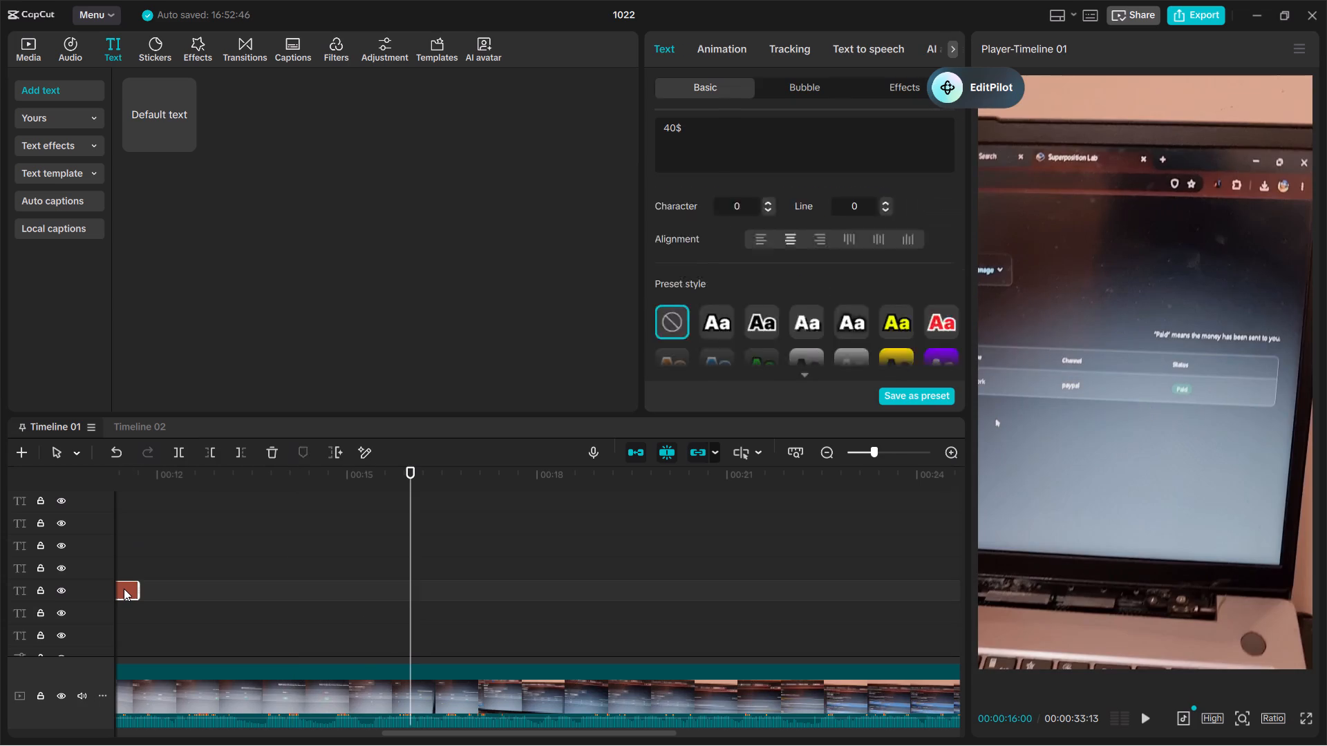
{"action": "key", "text": "ctrl+c"}
{"action": "key", "text": "ctrl+v"}
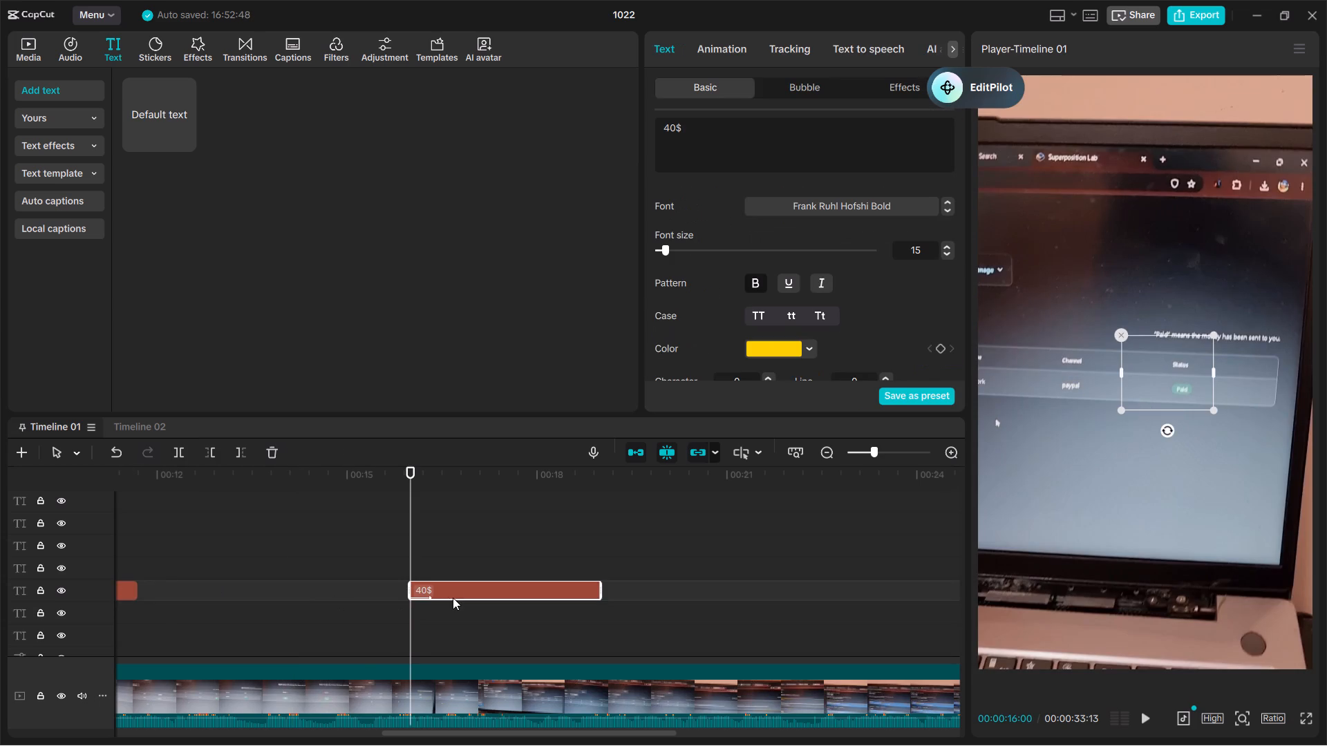
{"action": "double_click", "coordinate": [1161, 381]}
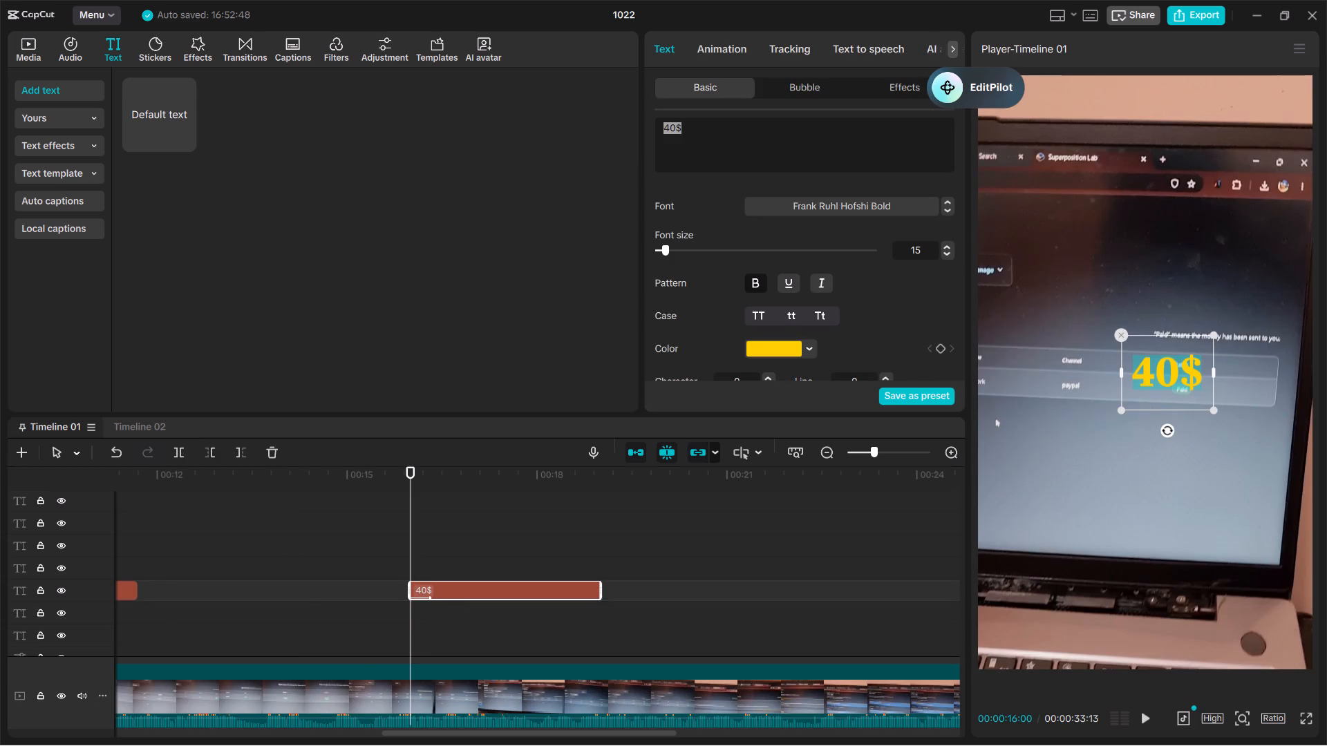
{"action": "key", "text": "BackSpace"}
{"action": "type", "text": "pay"}
{"action": "type", "text": "pal"}
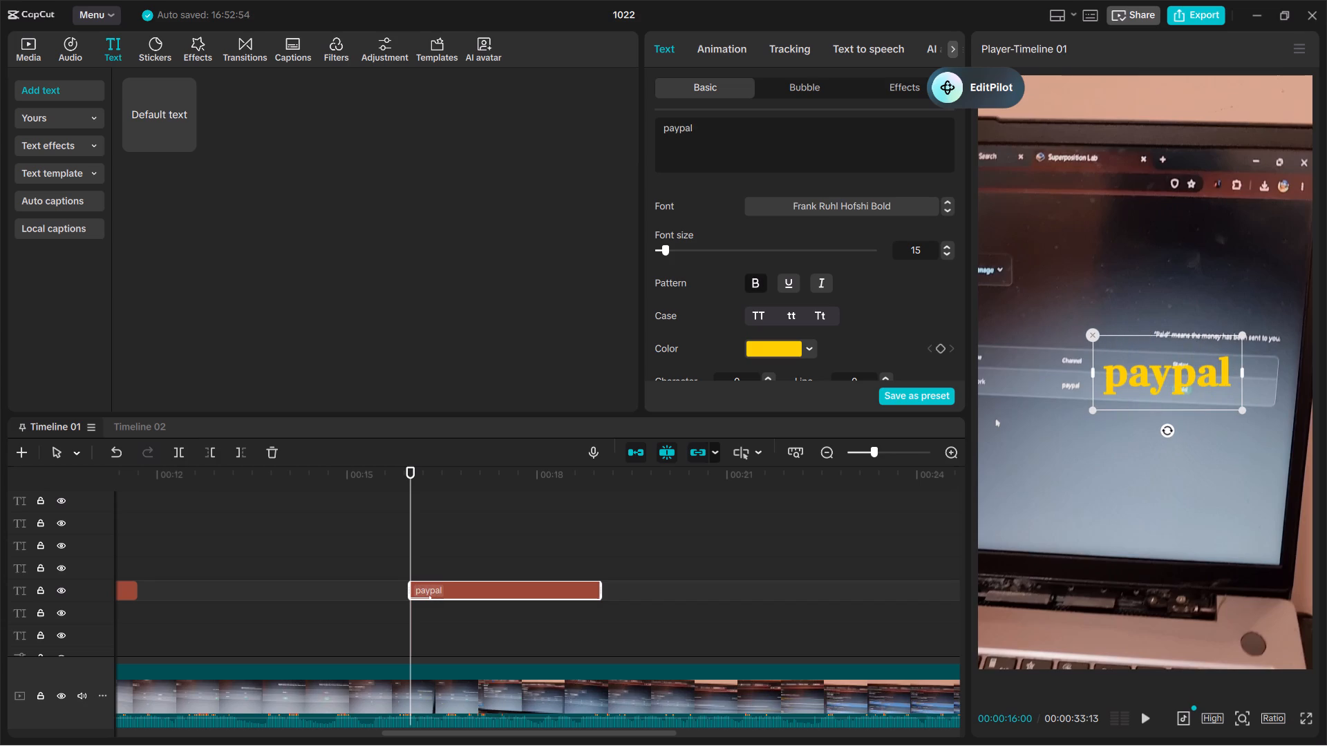
Find where the payment channel is mentioned after the 40$ caption and move the paypal caption to start there, at about 00:00:12:10.
{"action": "left_click_drag", "start_coordinate": [411, 522], "coordinate": [254, 543]}
{"action": "key", "text": "space"}
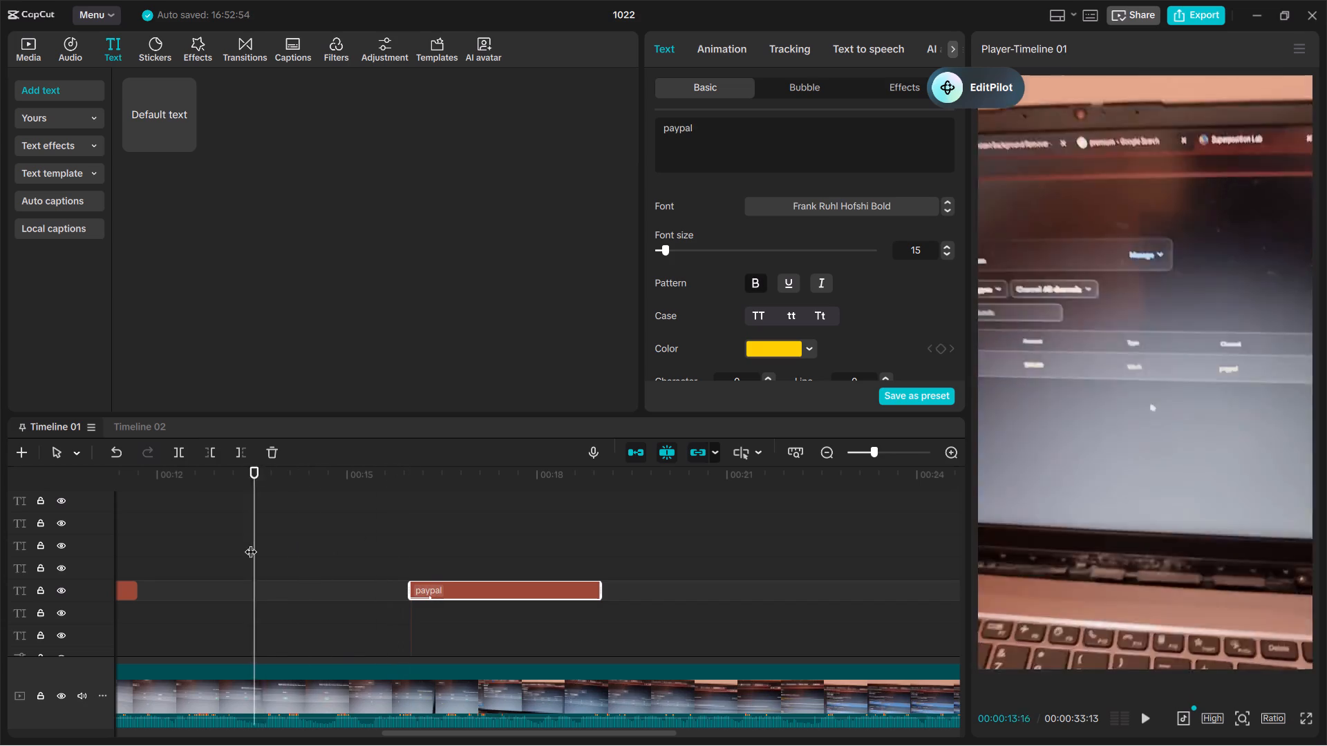
{"action": "key", "text": "space"}
{"action": "left_click_drag", "start_coordinate": [341, 604], "coordinate": [209, 613]}
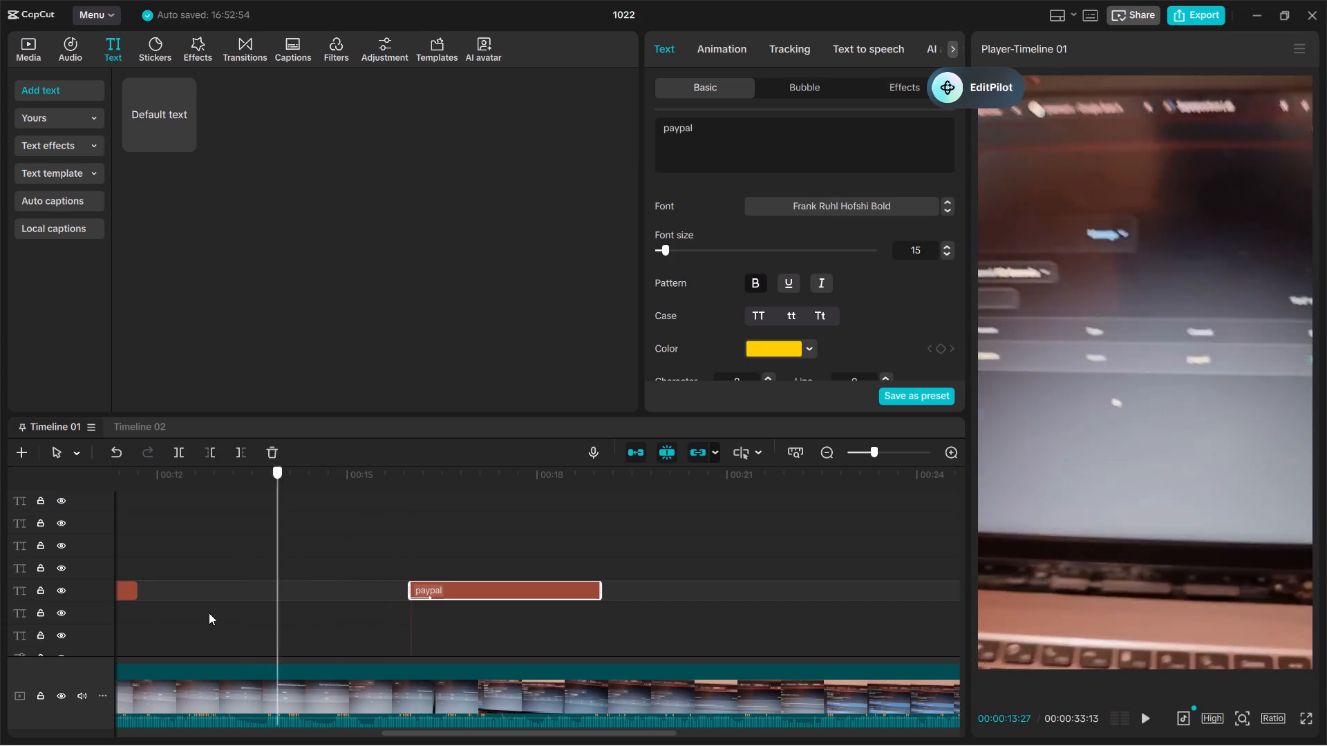
{"action": "left_click_drag", "start_coordinate": [209, 613], "coordinate": [112, 607]}
{"action": "key", "text": "space"}
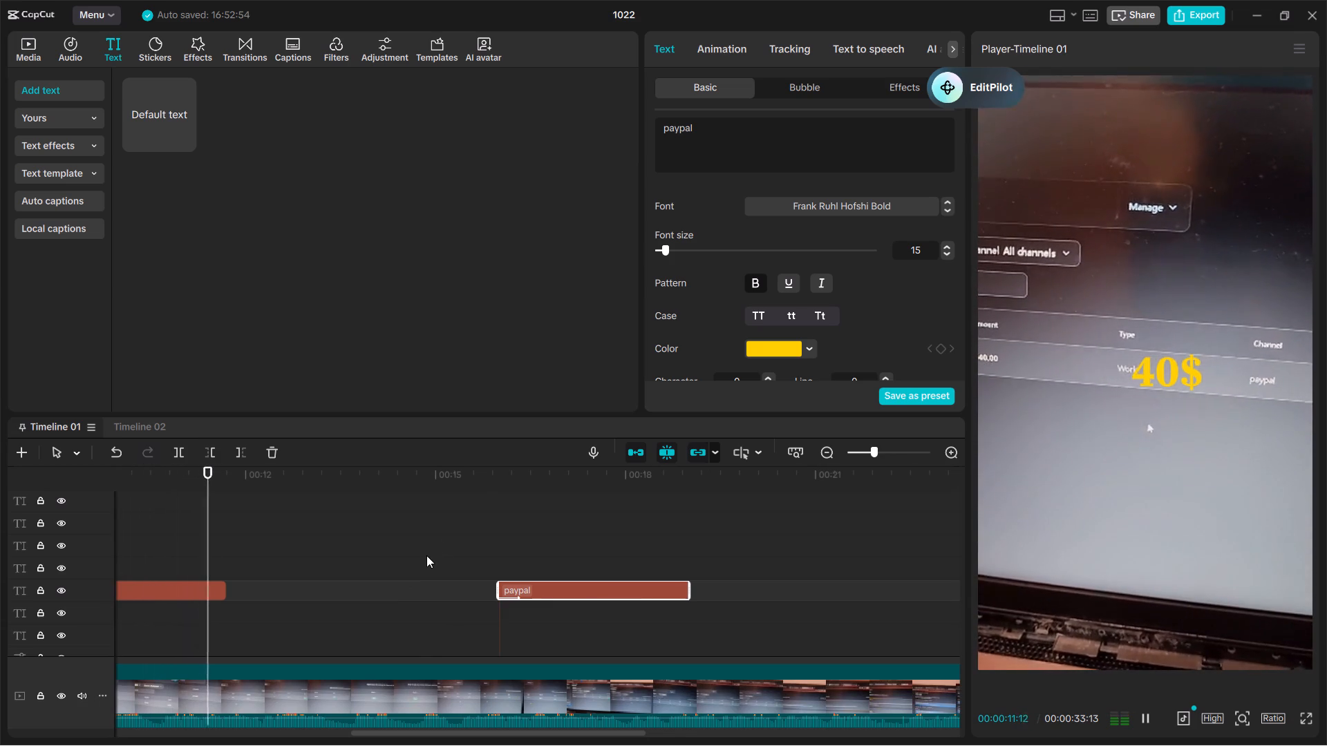
{"action": "key", "text": "space"}
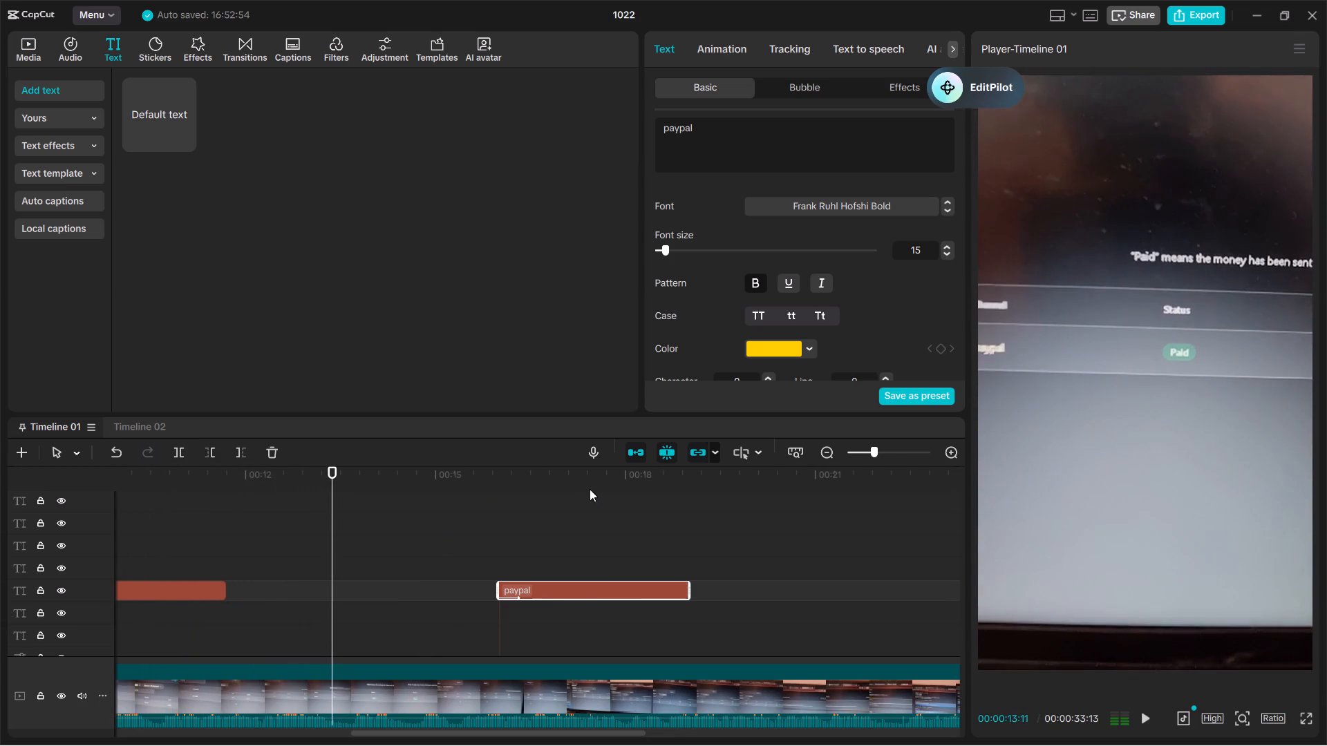
{"action": "left_click_drag", "start_coordinate": [332, 528], "coordinate": [260, 535]}
{"action": "key", "text": "space"}
{"action": "key", "text": "space"}
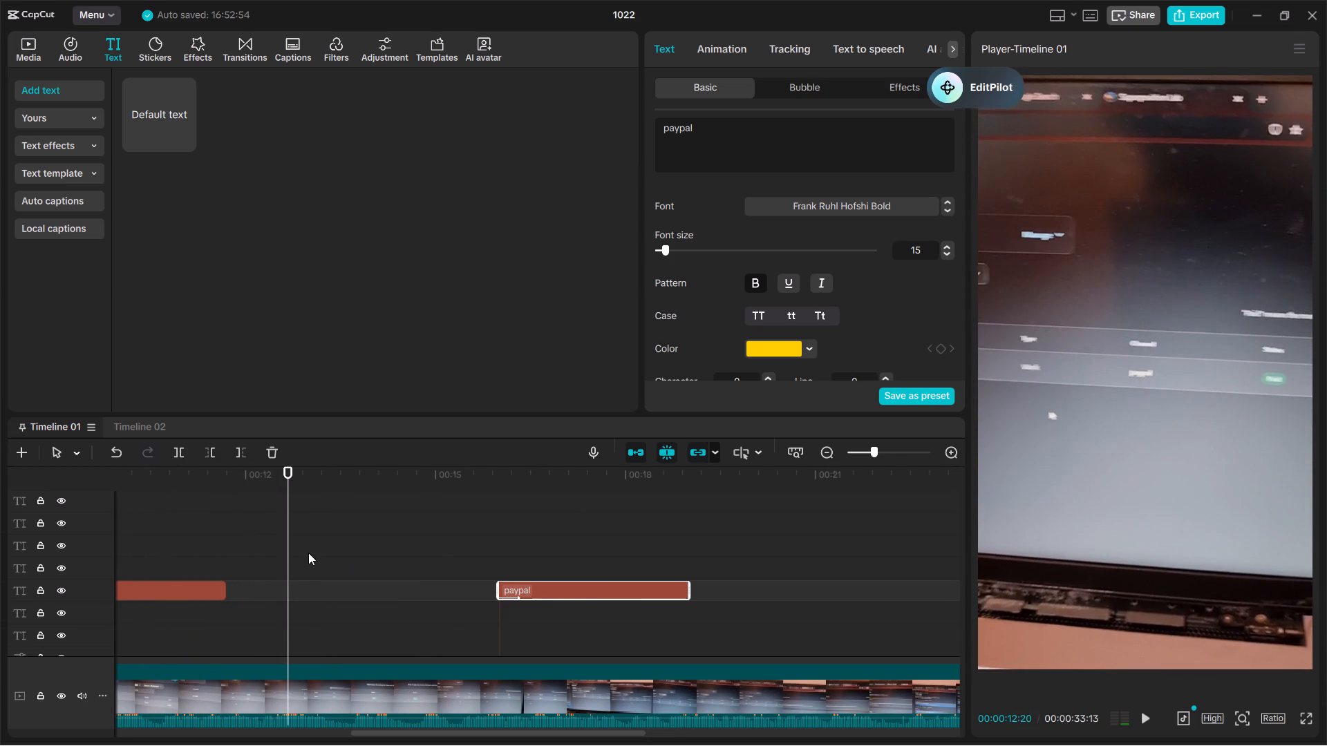
{"action": "left_click_drag", "start_coordinate": [288, 550], "coordinate": [266, 550]}
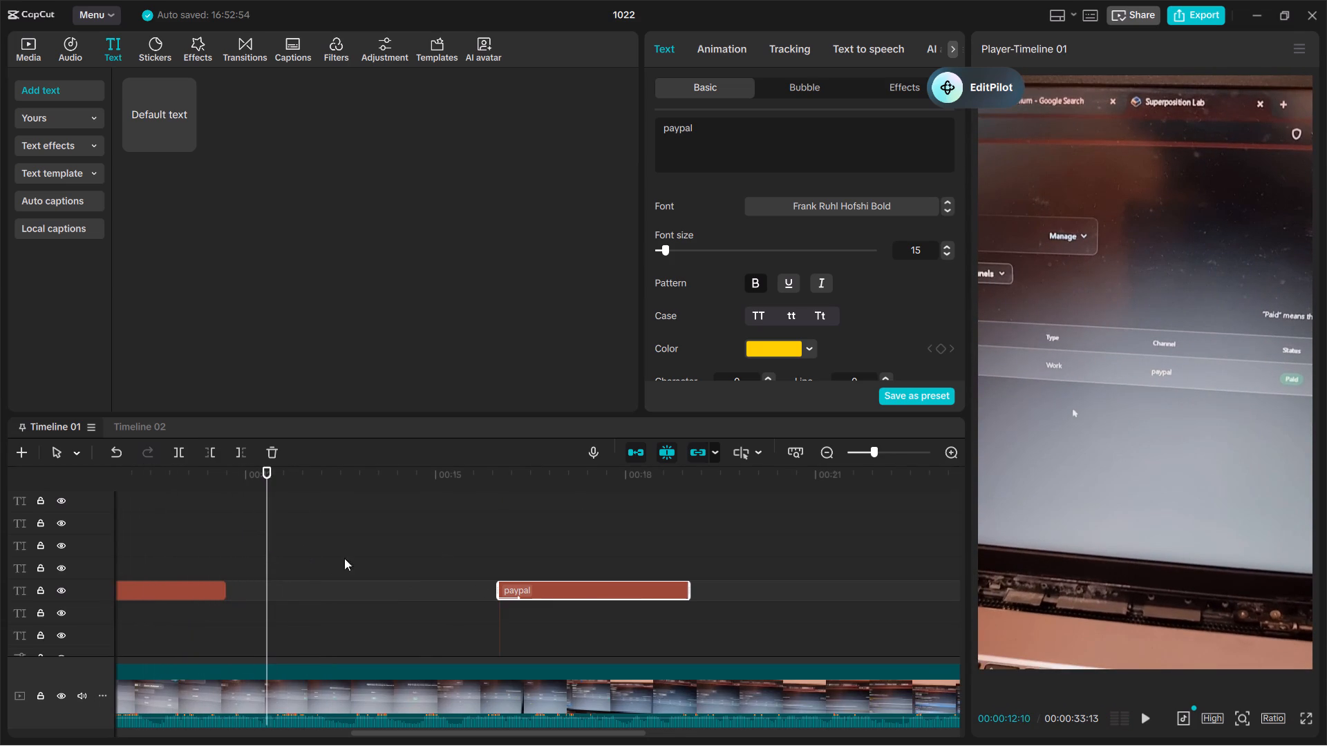
{"action": "left_click_drag", "start_coordinate": [520, 582], "coordinate": [290, 582]}
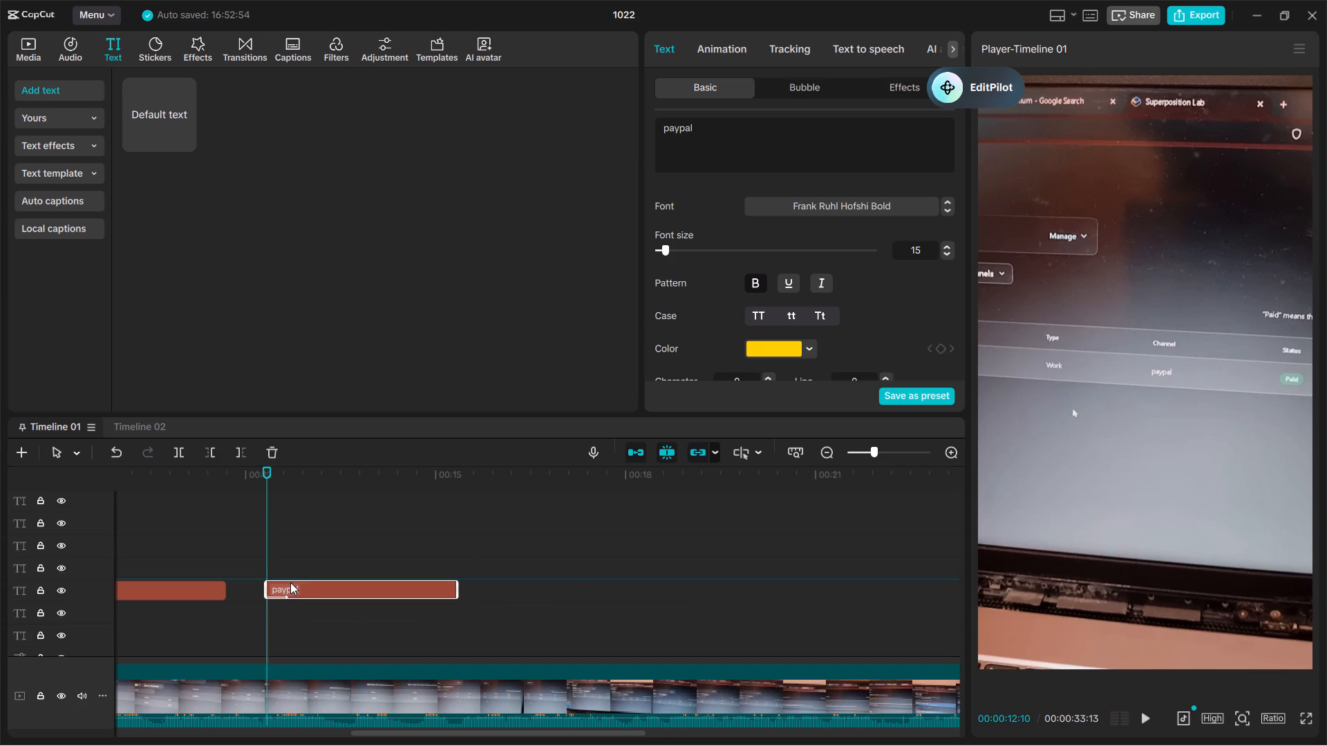
Play back the paypal caption's section to check its timing, and trim the caption's end so it lasts about one second.
{"action": "key", "text": "space"}
{"action": "key", "text": "space"}
{"action": "left_click_drag", "start_coordinate": [288, 562], "coordinate": [248, 567]}
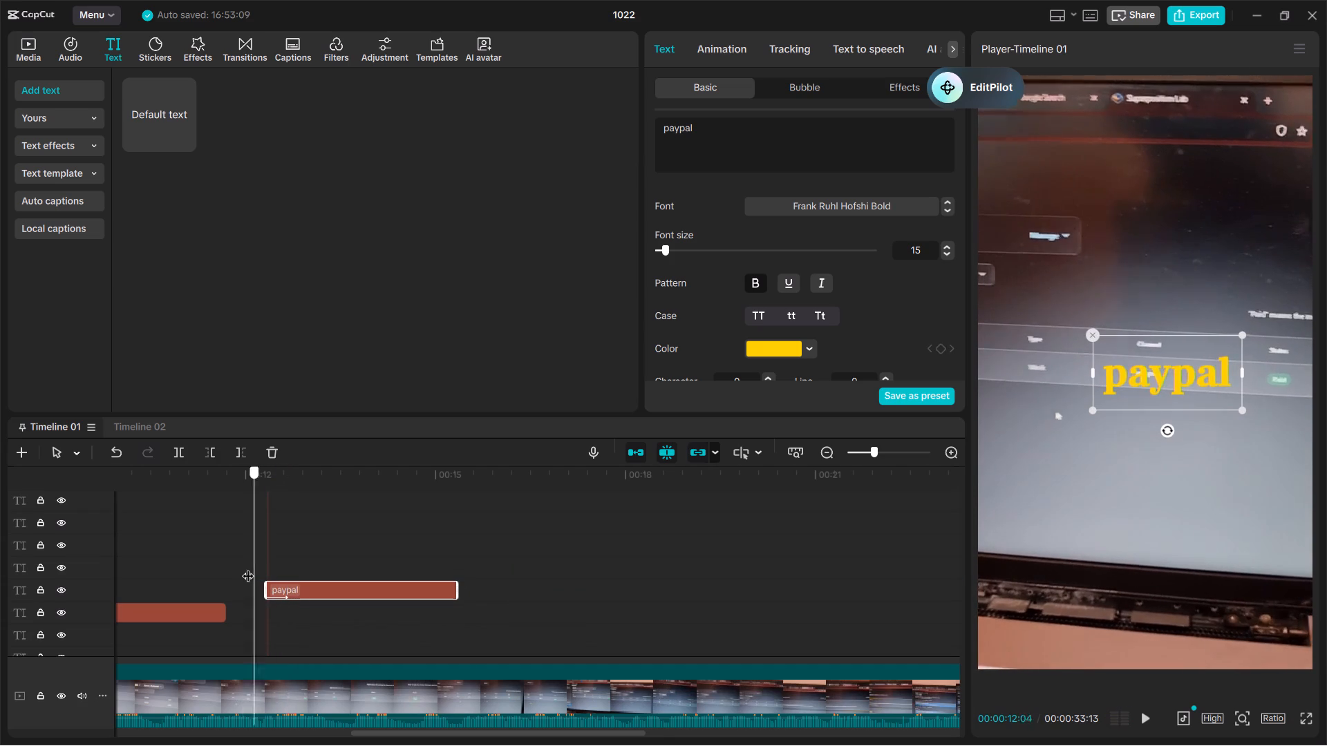
{"action": "left_click_drag", "start_coordinate": [248, 567], "coordinate": [245, 567]}
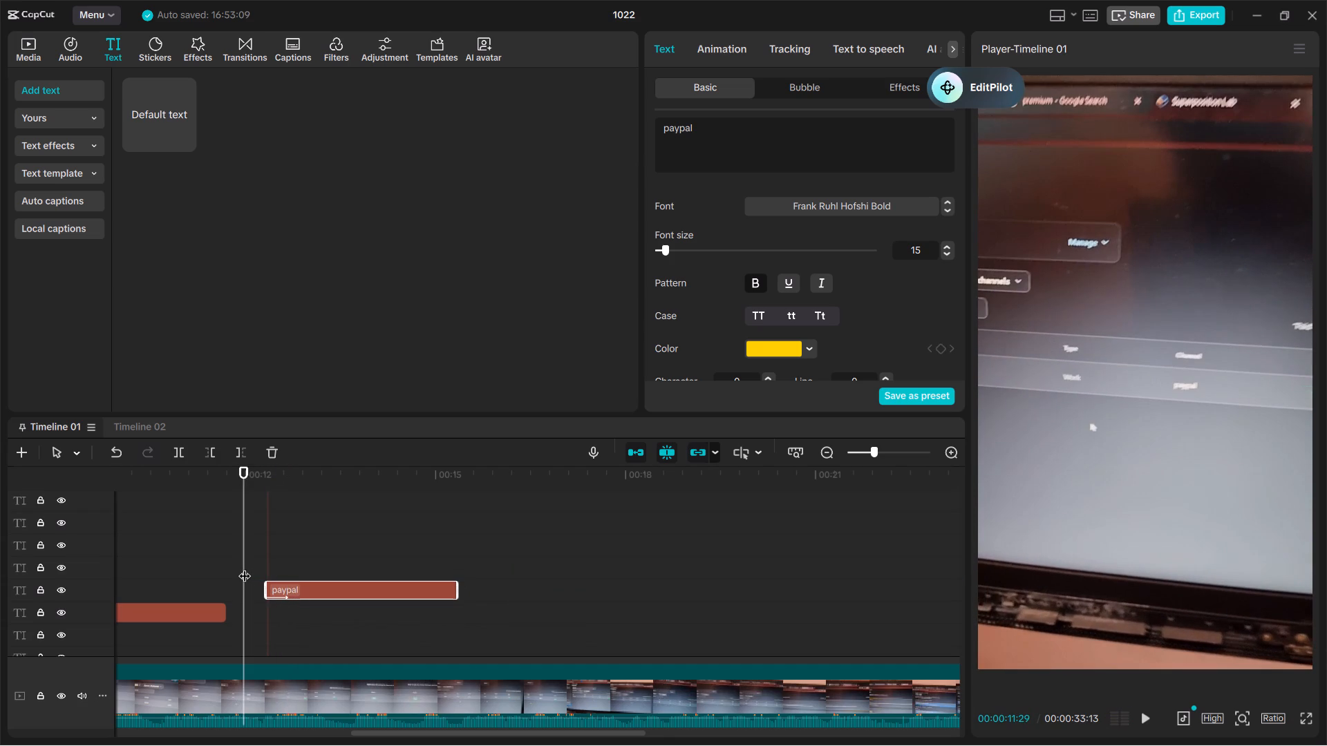
{"action": "key", "text": "space"}
{"action": "key", "text": "space"}
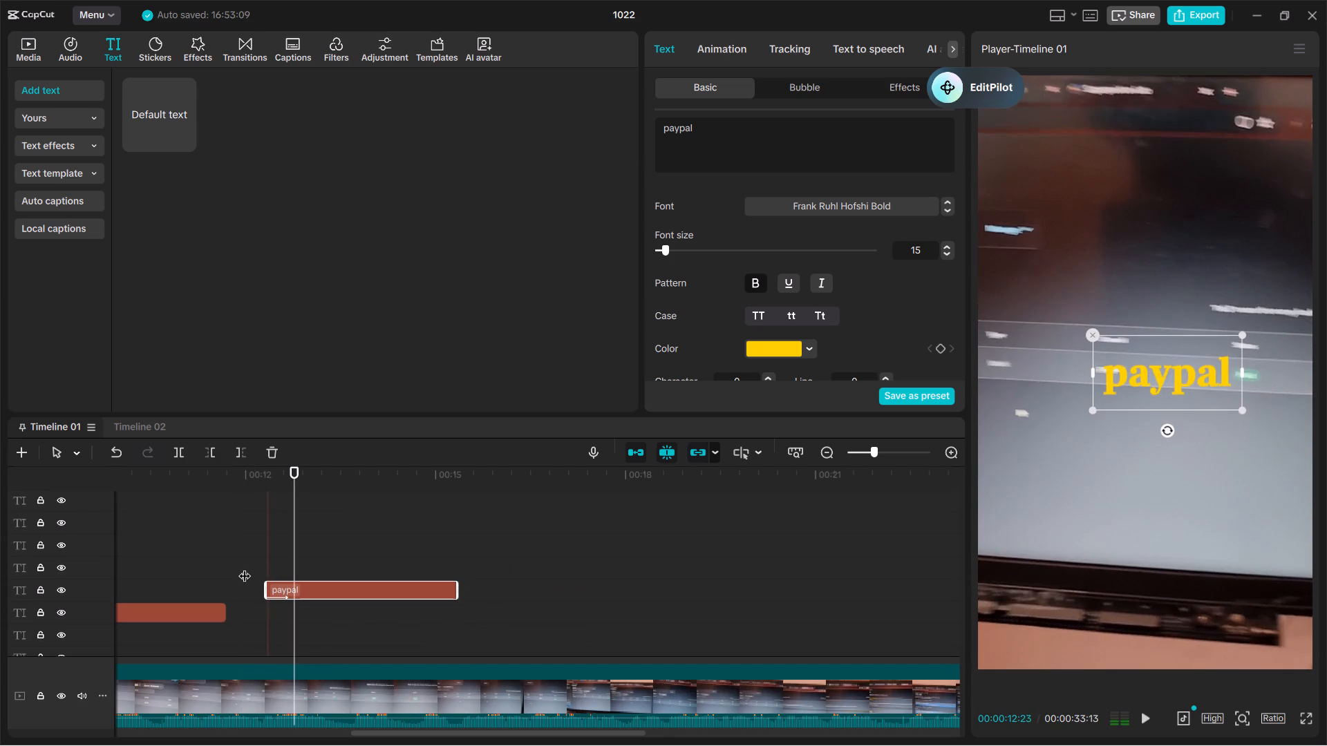
{"action": "key", "text": "space"}
{"action": "key", "text": "space"}
{"action": "left_click_drag", "start_coordinate": [460, 586], "coordinate": [426, 585]}
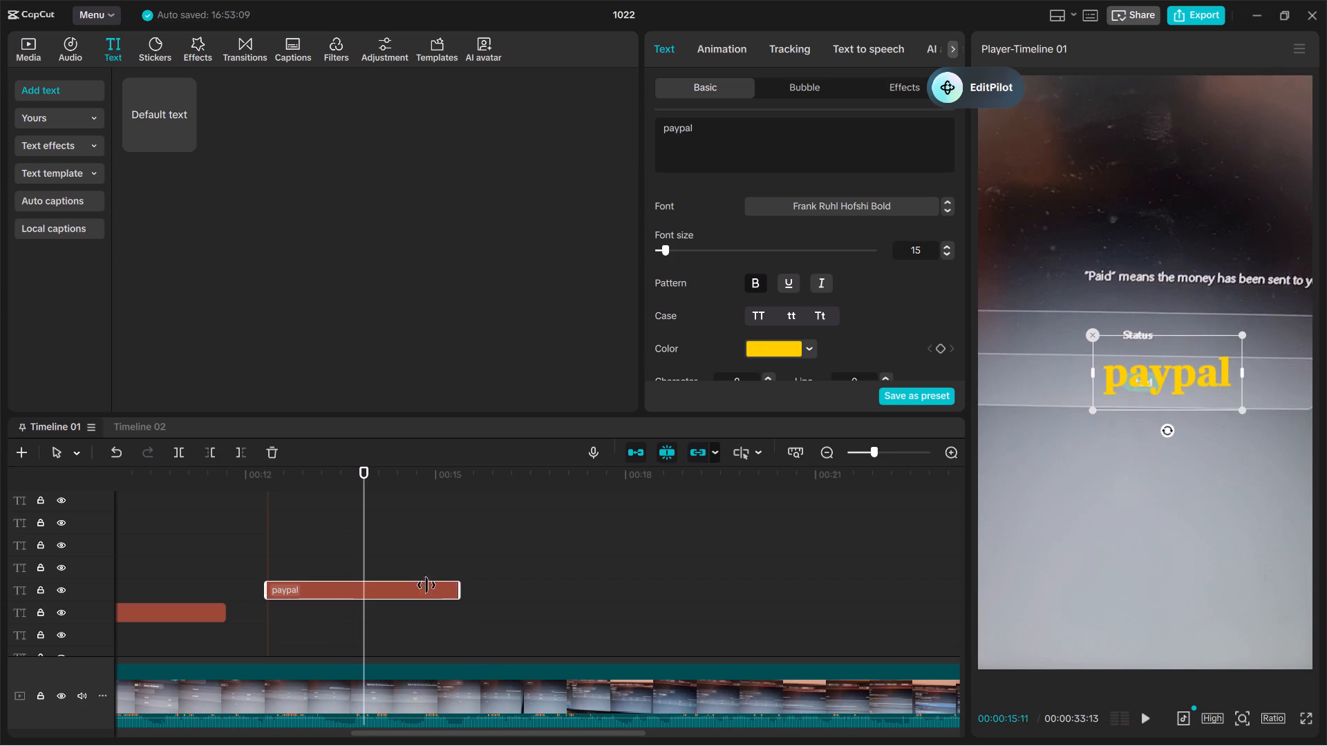
{"action": "left_click_drag", "start_coordinate": [426, 585], "coordinate": [323, 600]}
Go to about 00:00:12:13, near the start of the shortened paypal caption, and select that caption.
{"action": "left_click_drag", "start_coordinate": [368, 595], "coordinate": [272, 613]}
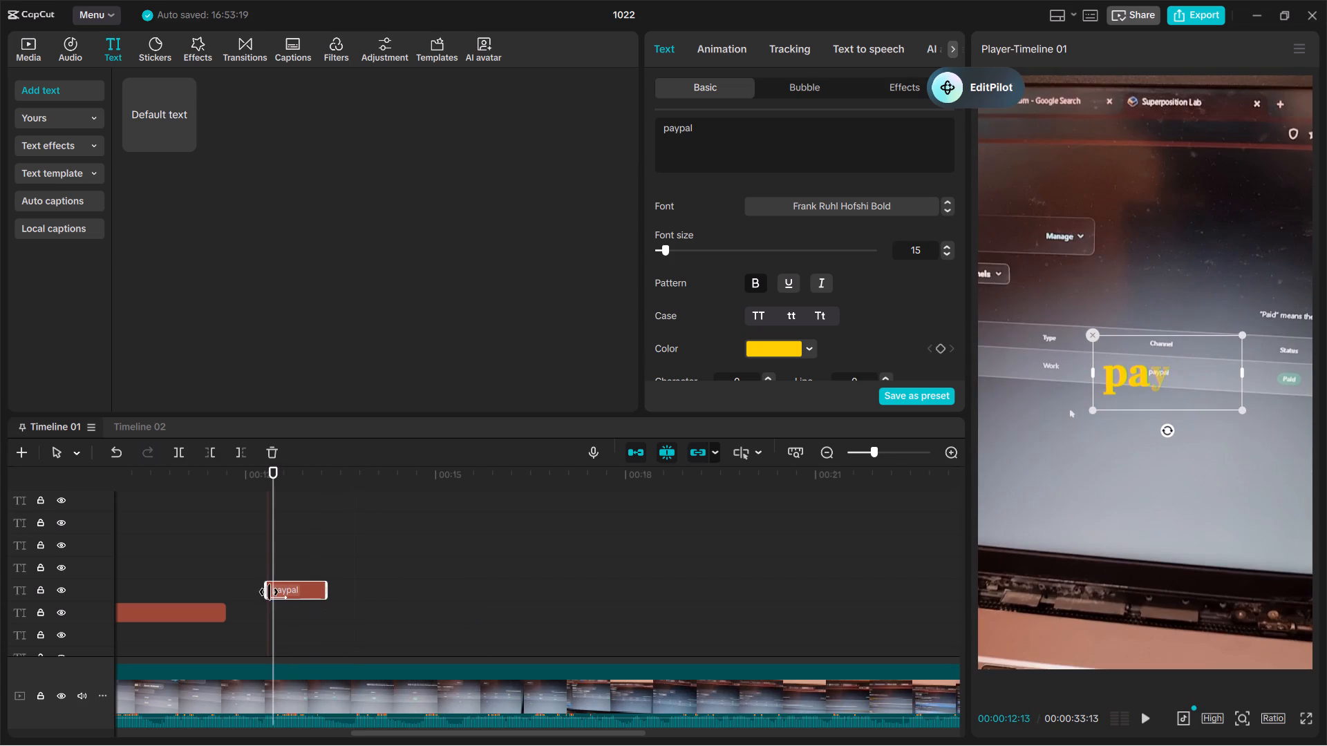
{"action": "left_click", "coordinate": [292, 597]}
{"action": "double_click", "coordinate": [292, 597]}
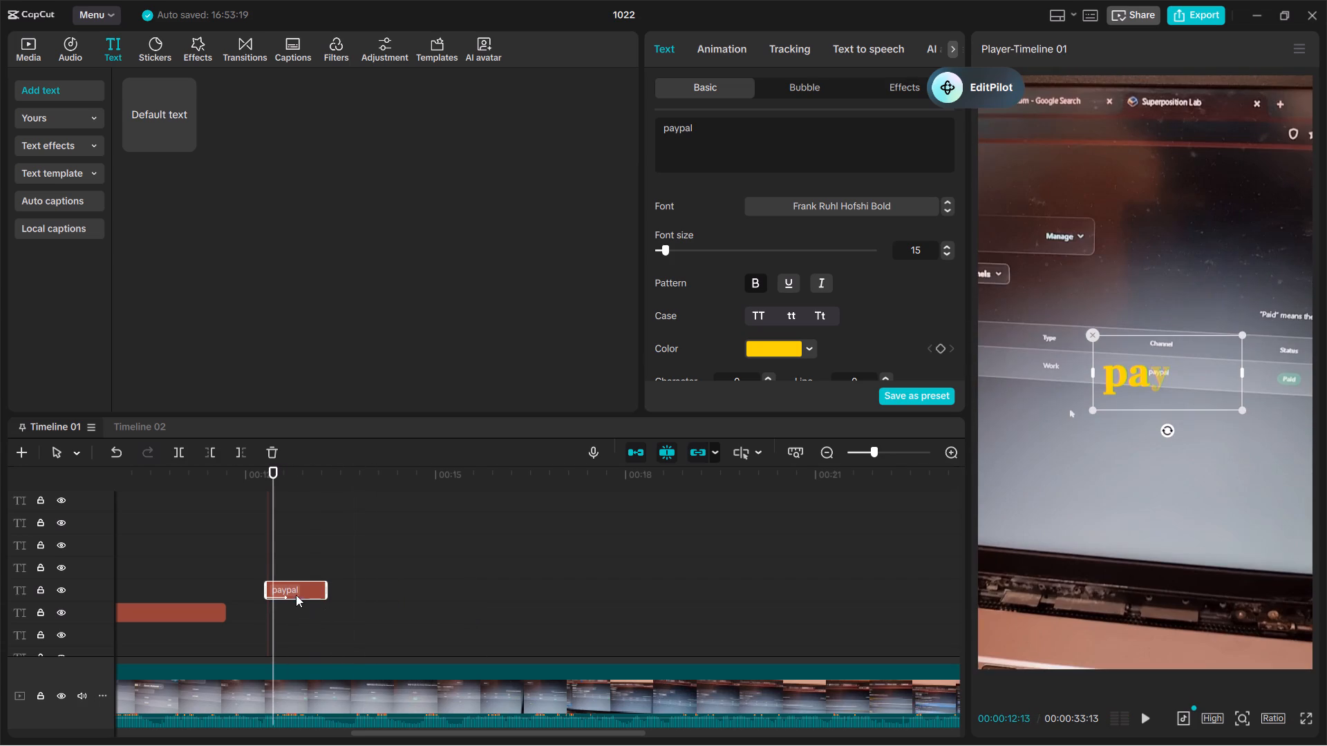
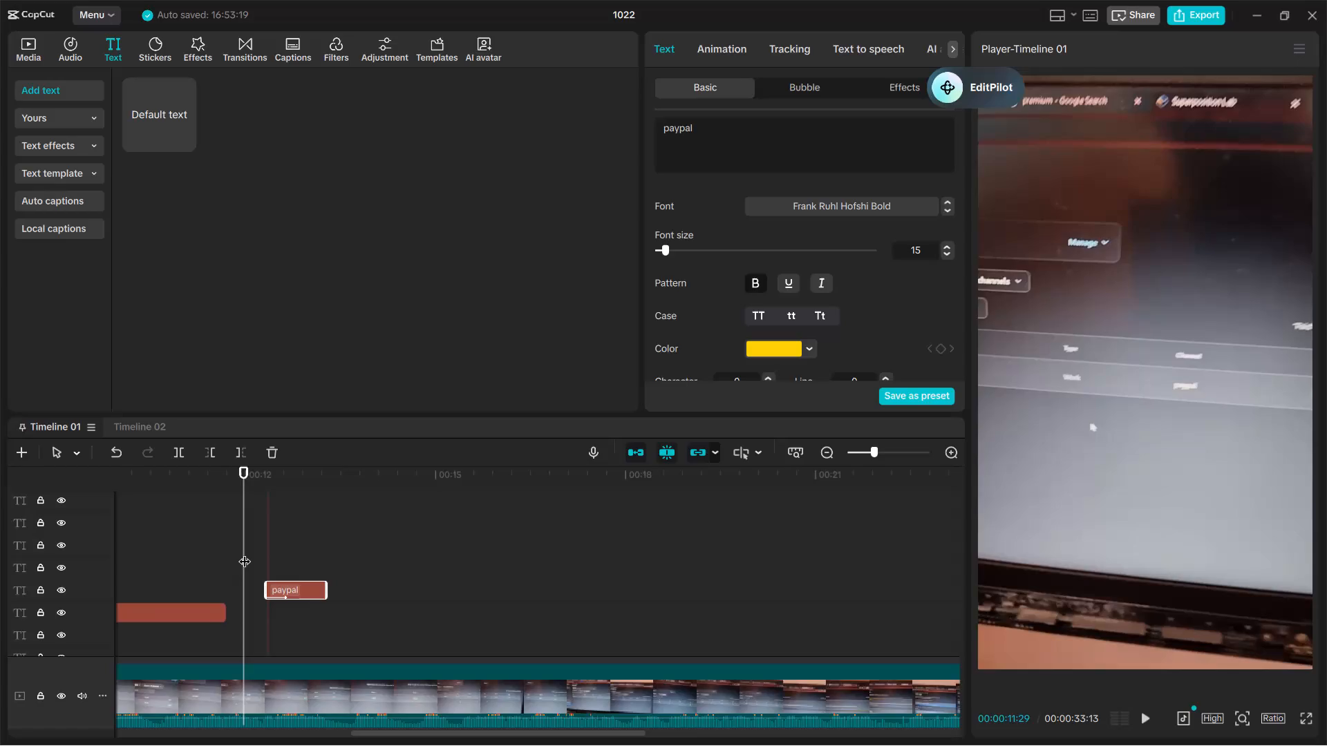
Play back the paypal caption's section and trim the caption's end slightly earlier, so it lasts just under one second.
{"action": "key", "text": "space"}
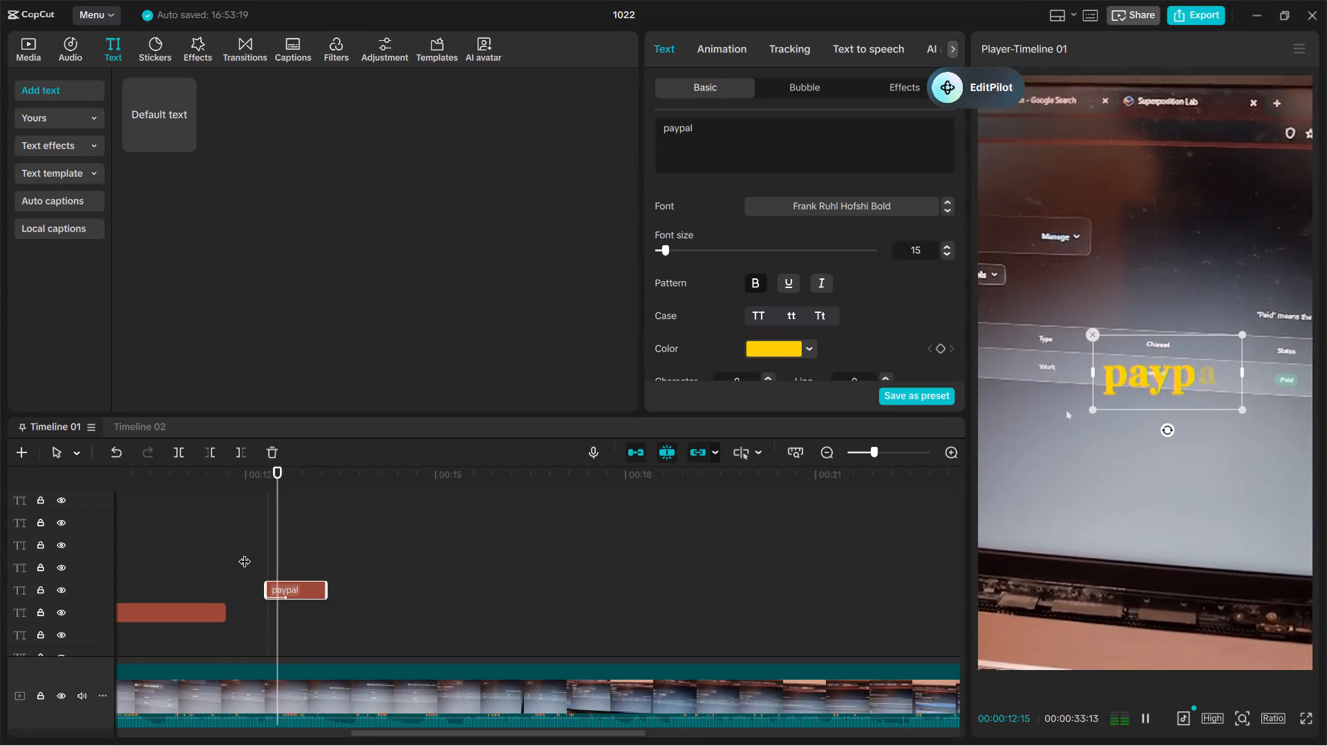
{"action": "key", "text": "space"}
{"action": "key", "text": "space"}
{"action": "key", "text": "space"}
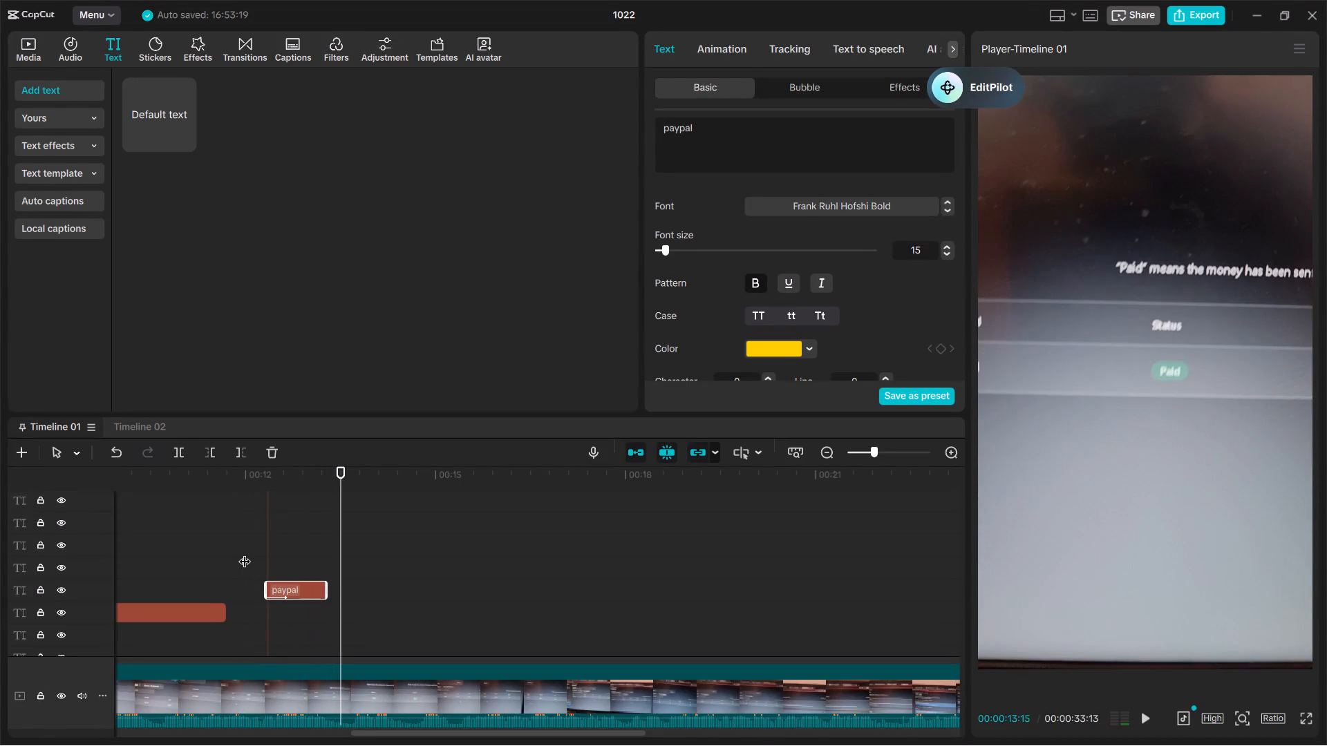
{"action": "left_click_drag", "start_coordinate": [326, 591], "coordinate": [323, 594]}
{"action": "left_click_drag", "start_coordinate": [323, 594], "coordinate": [317, 594]}
Play the video from about 00:00:12:05 to just past the 18-second mark to check the trimmed paypal caption and the footage following it.
{"action": "left_click_drag", "start_coordinate": [336, 561], "coordinate": [257, 576]}
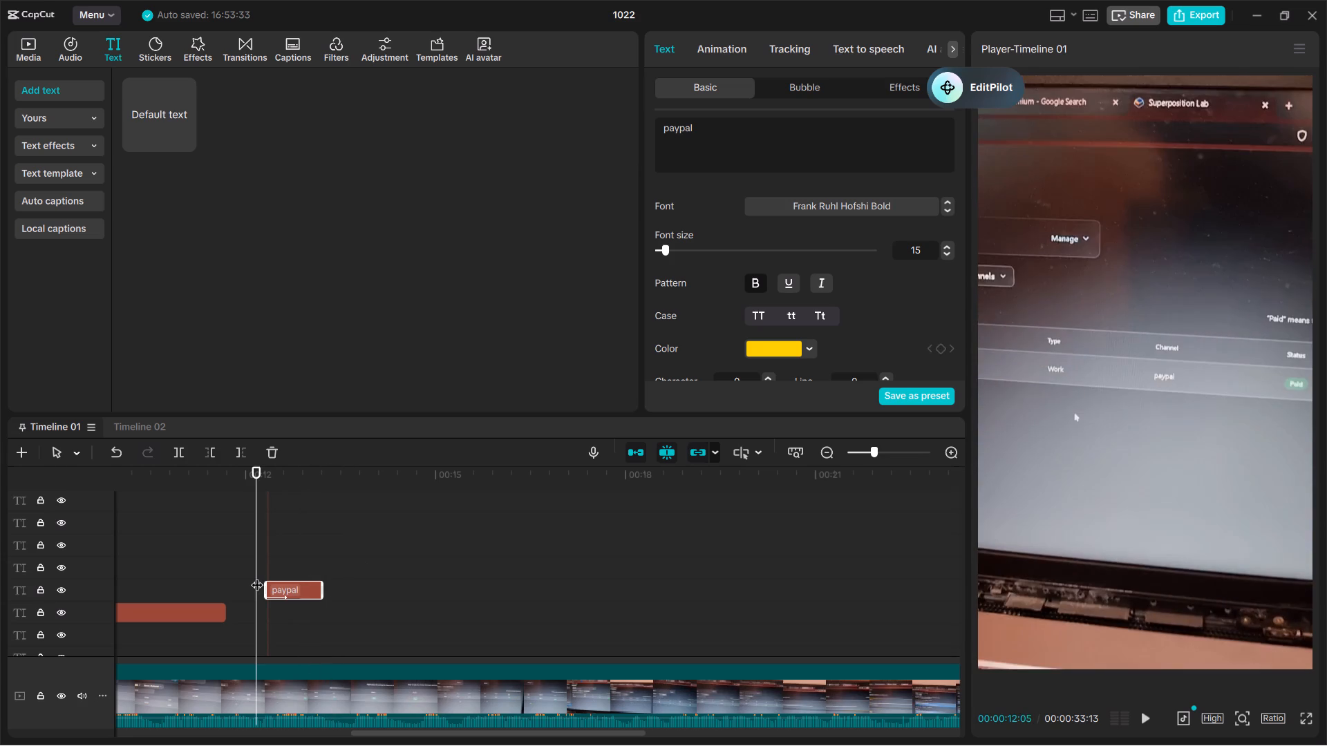
{"action": "key", "text": "space"}
{"action": "key", "text": "space"}
{"action": "key", "text": "space"}
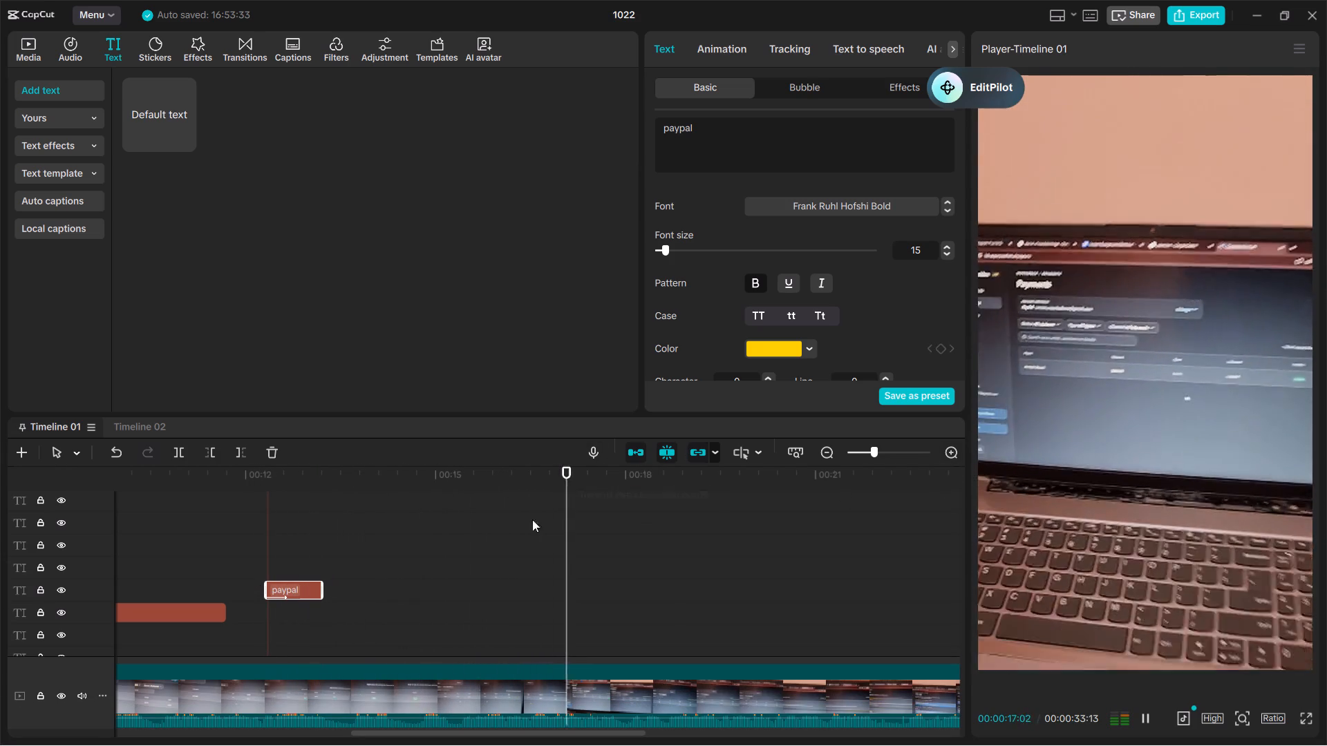
{"action": "key", "text": "space"}
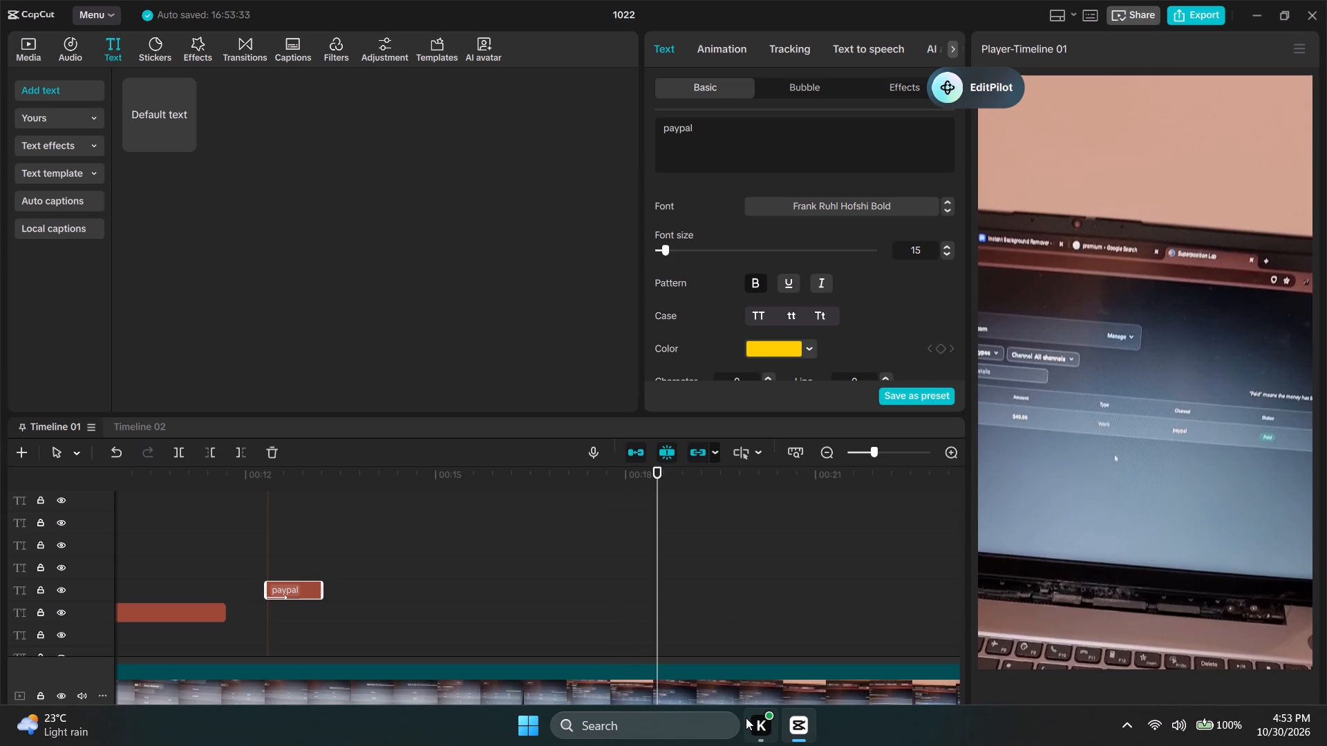